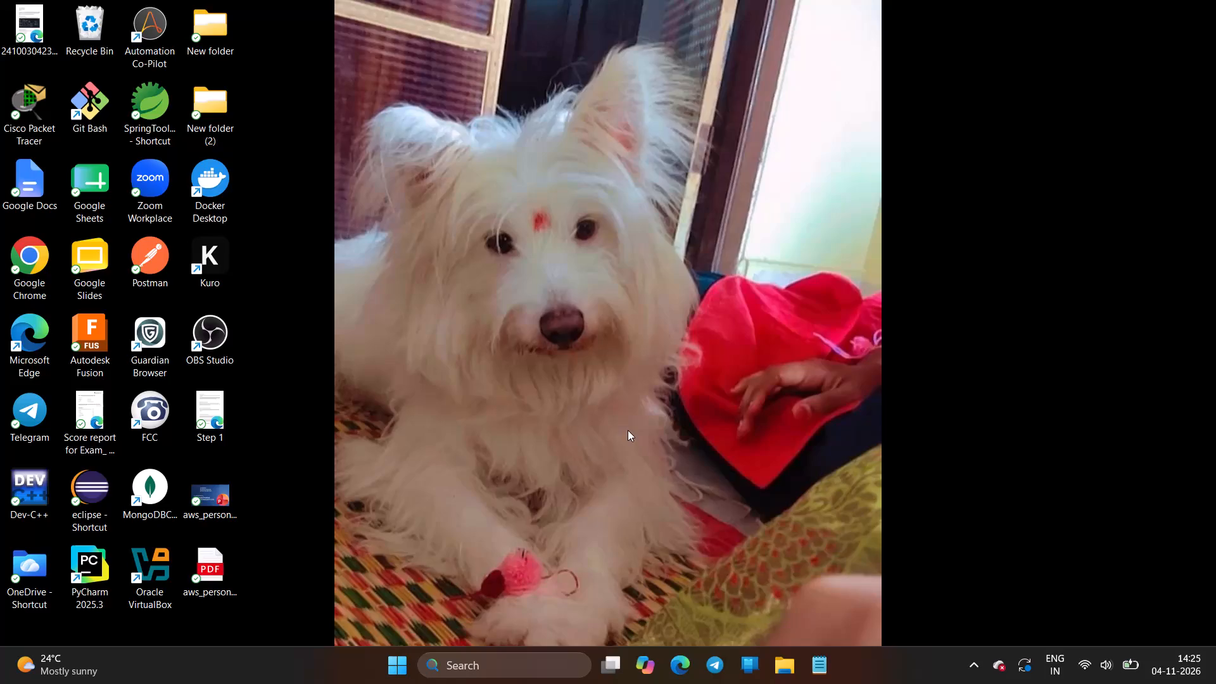
# Open Google Chrome from the desktop with a new tab ready for browsing.
pyautogui.doubleClick(14, 274)
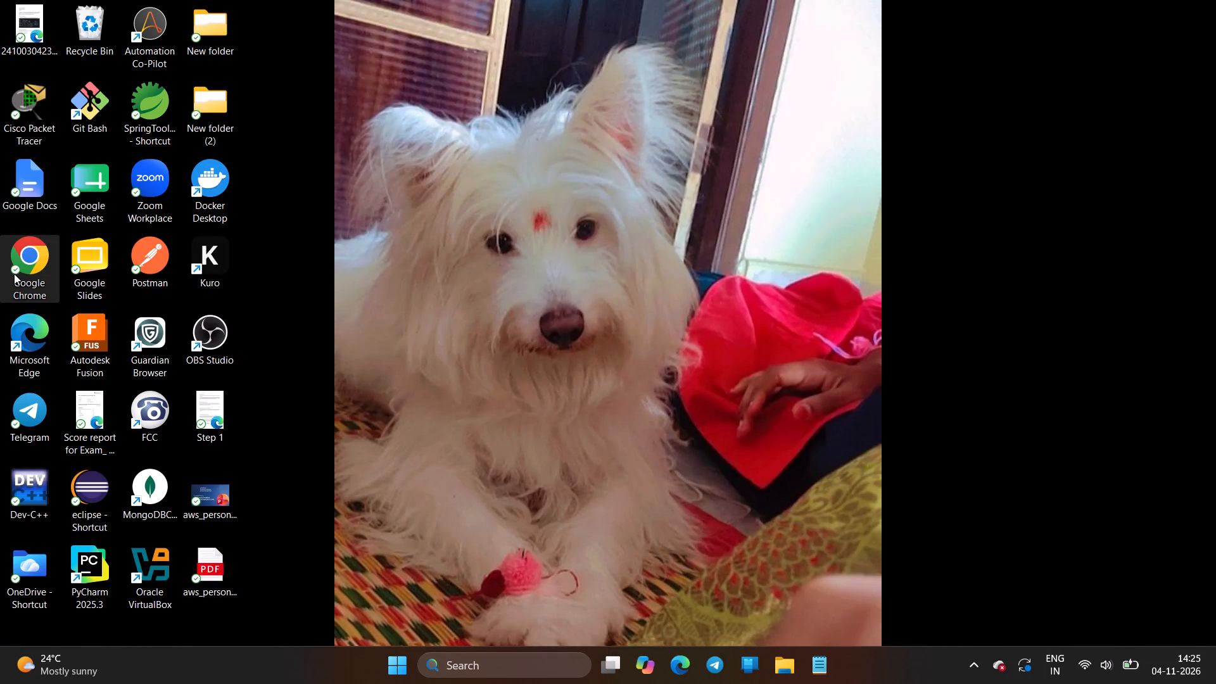
pyautogui.click(388, 330)
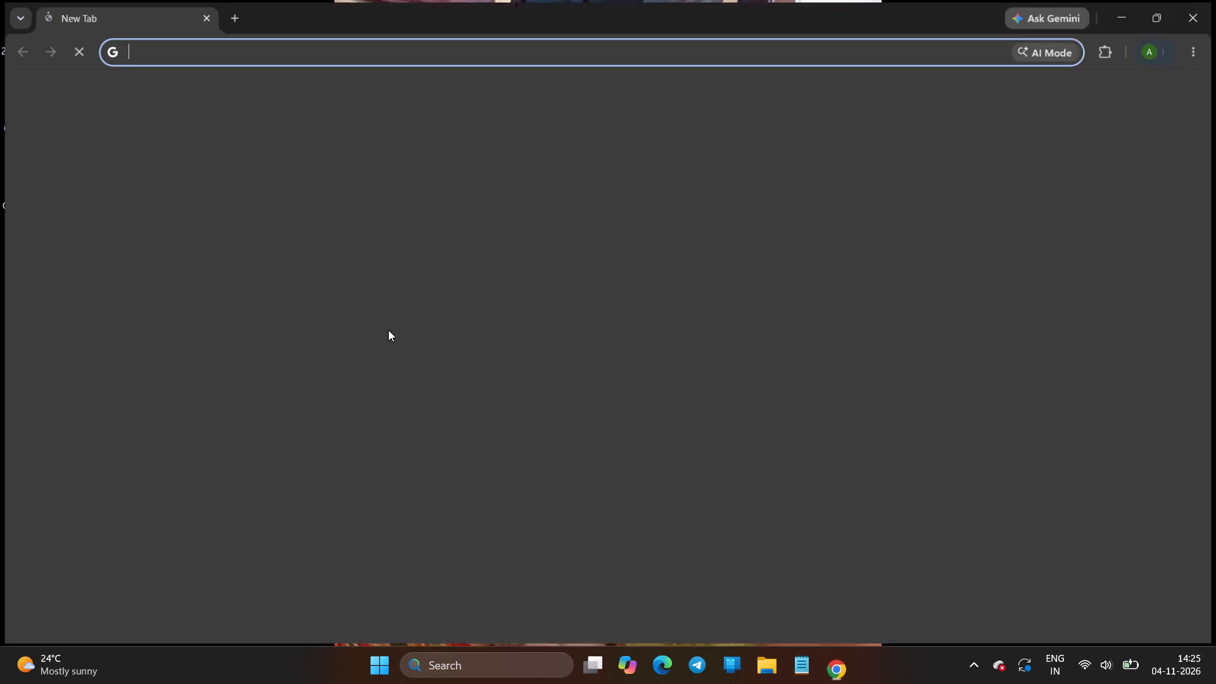
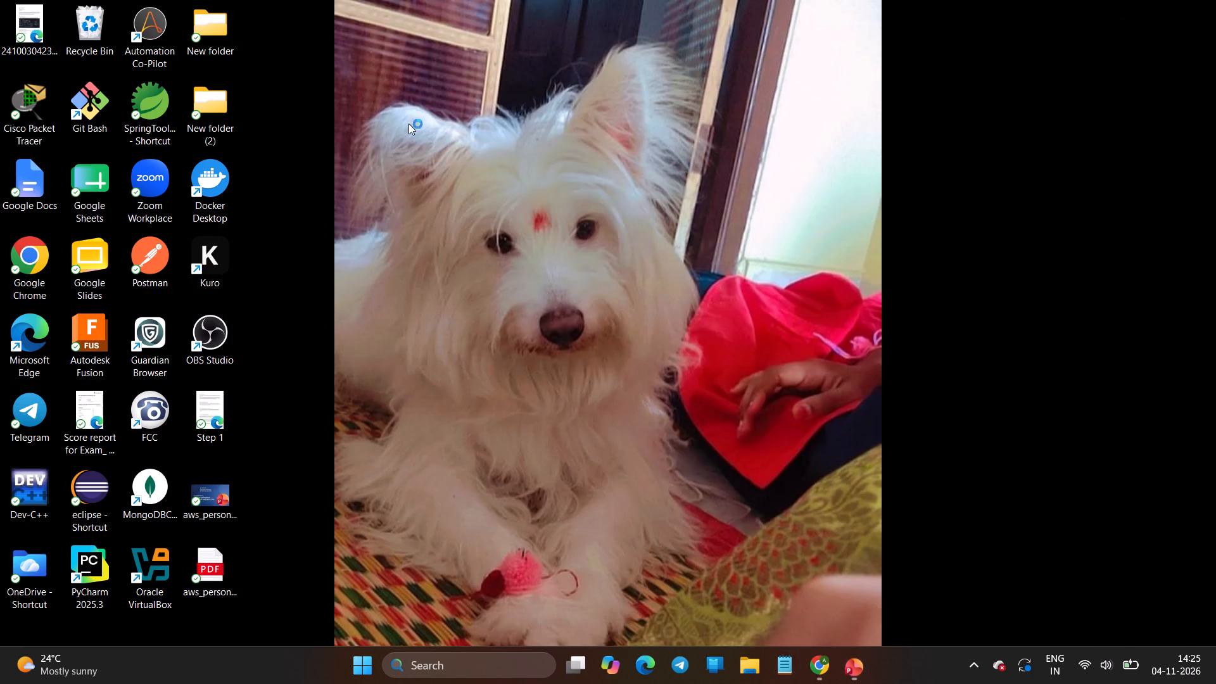
# Launch OBS Studio from its desktop shortcut.
pyautogui.doubleClick(210, 336)
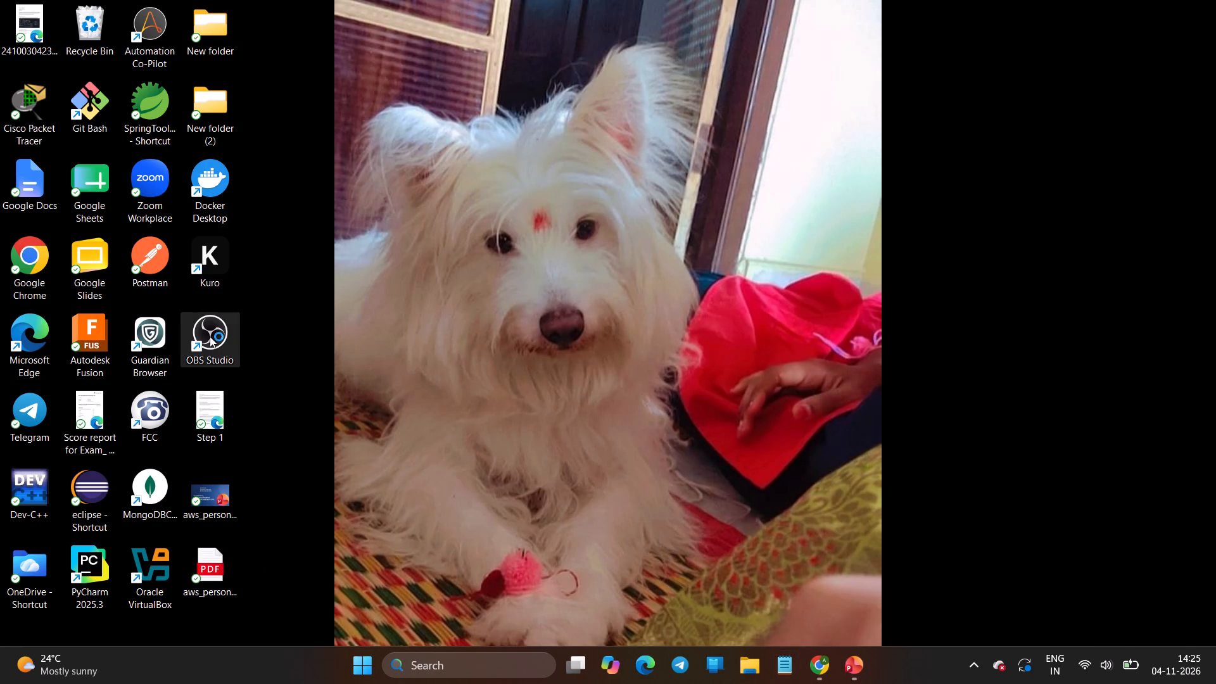
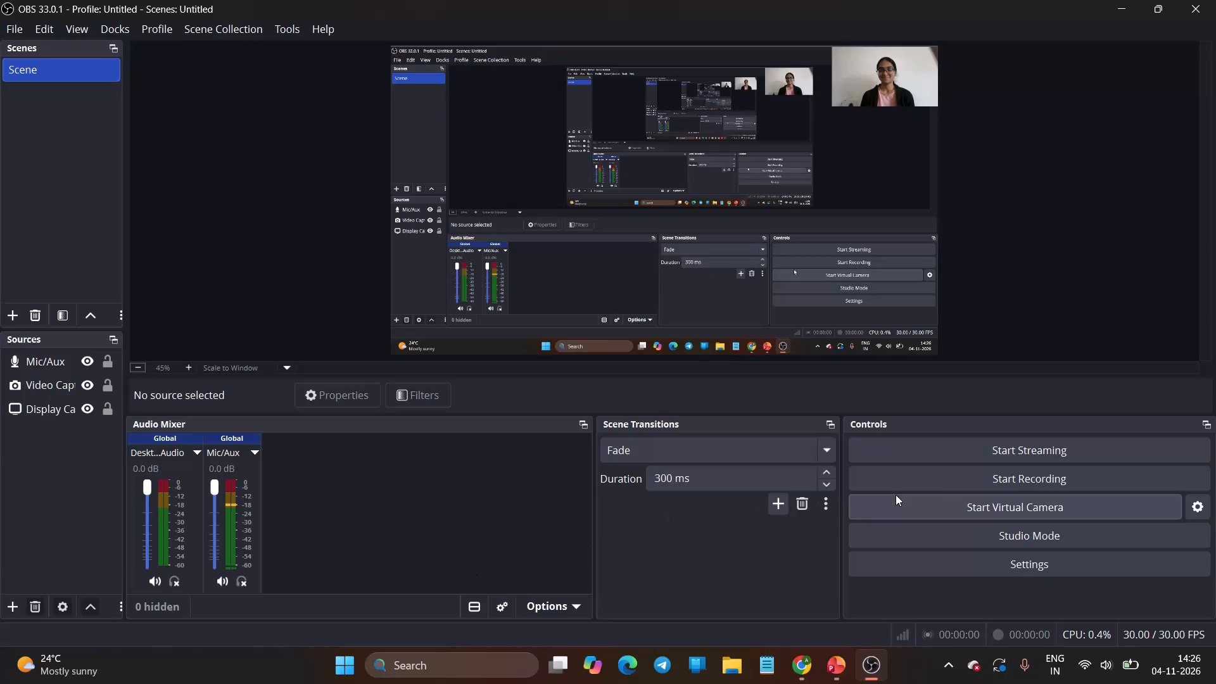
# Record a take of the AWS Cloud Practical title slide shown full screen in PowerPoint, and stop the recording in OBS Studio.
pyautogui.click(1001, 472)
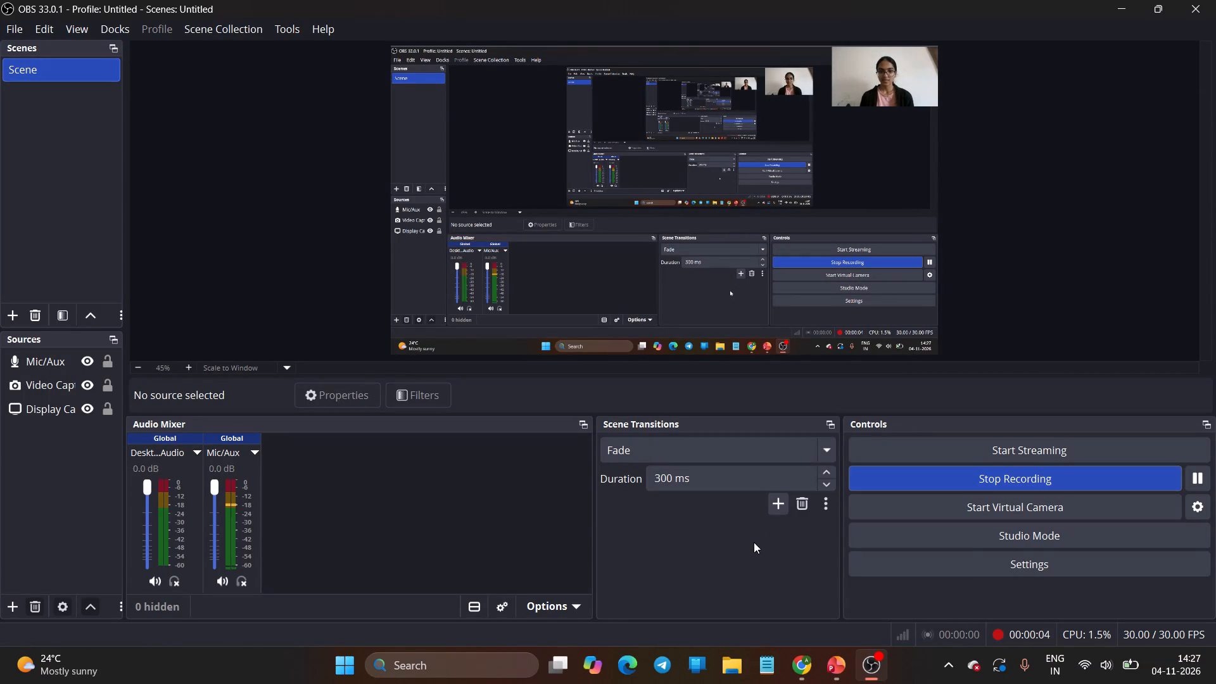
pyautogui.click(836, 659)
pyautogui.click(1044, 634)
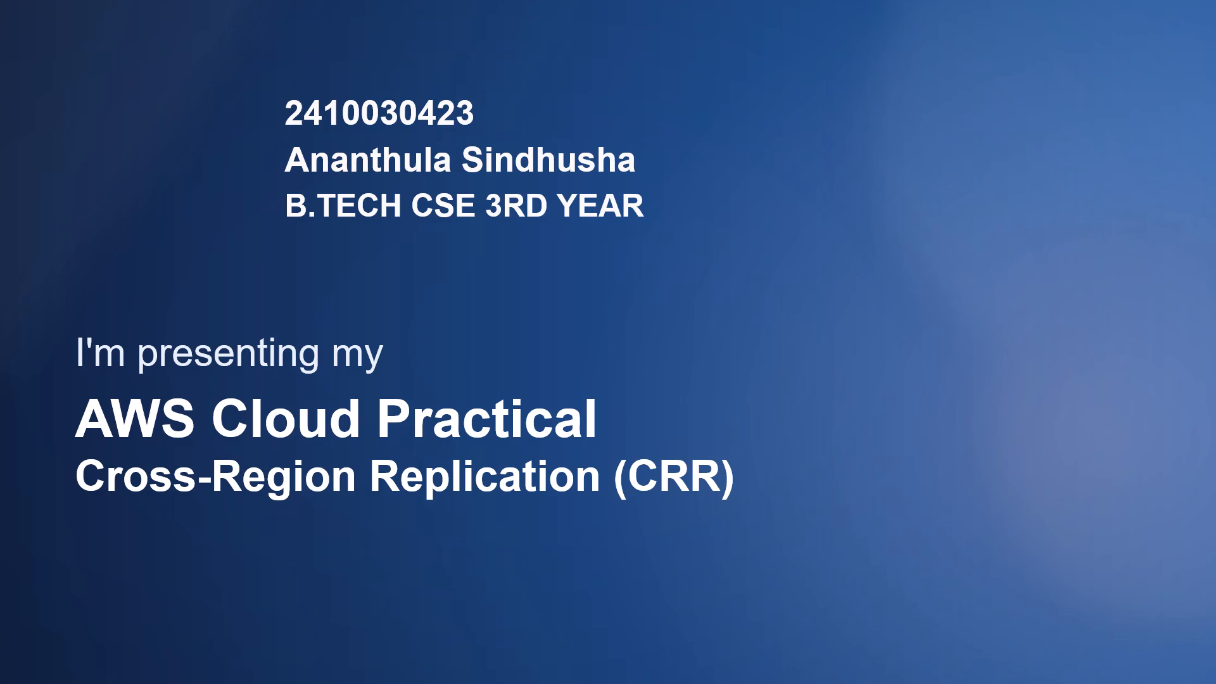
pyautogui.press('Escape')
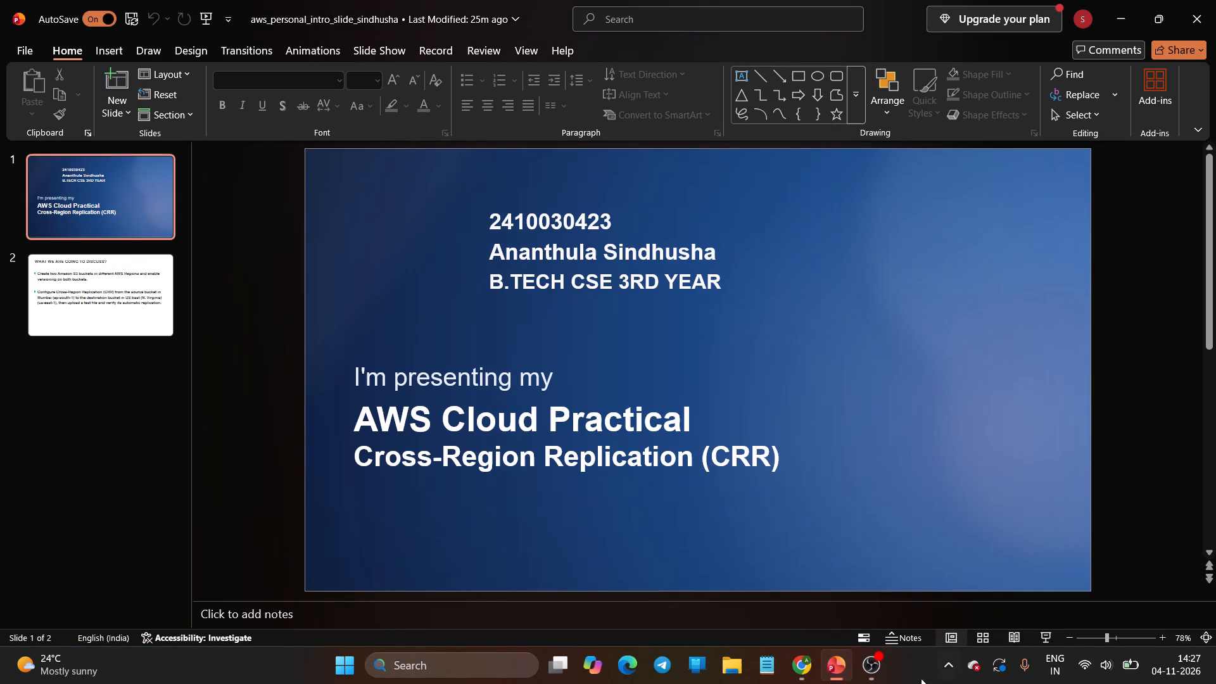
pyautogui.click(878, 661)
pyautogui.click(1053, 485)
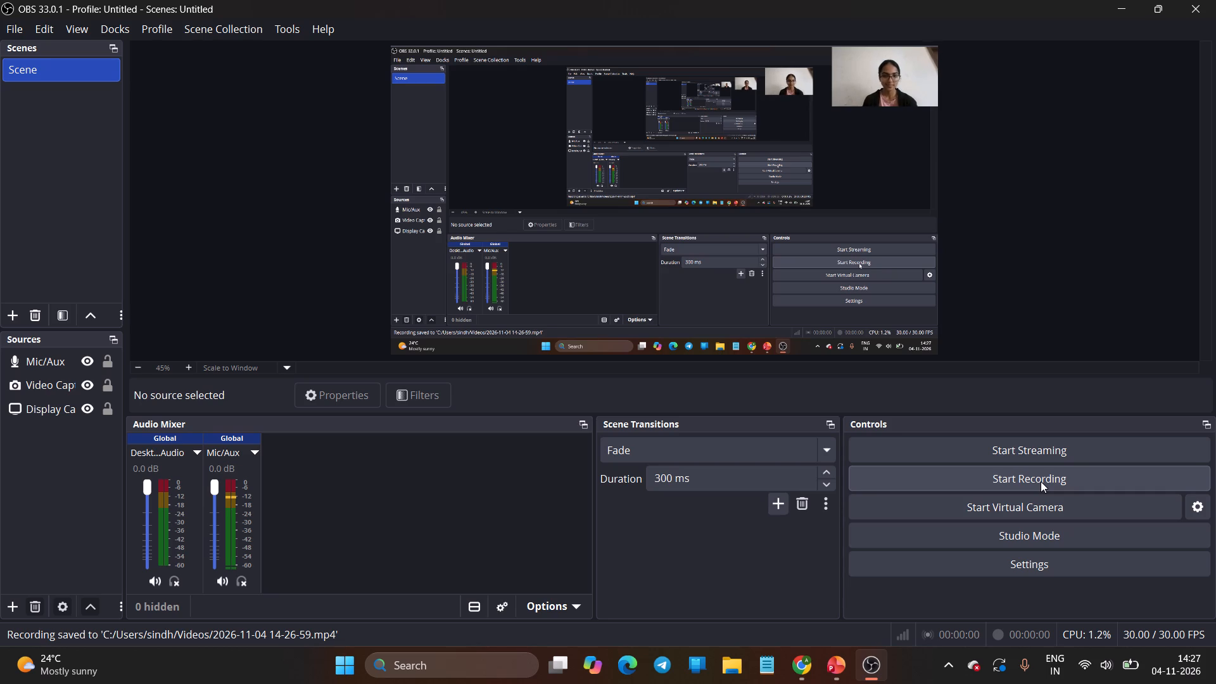
# Start a new screen recording.
pyautogui.click(1041, 481)
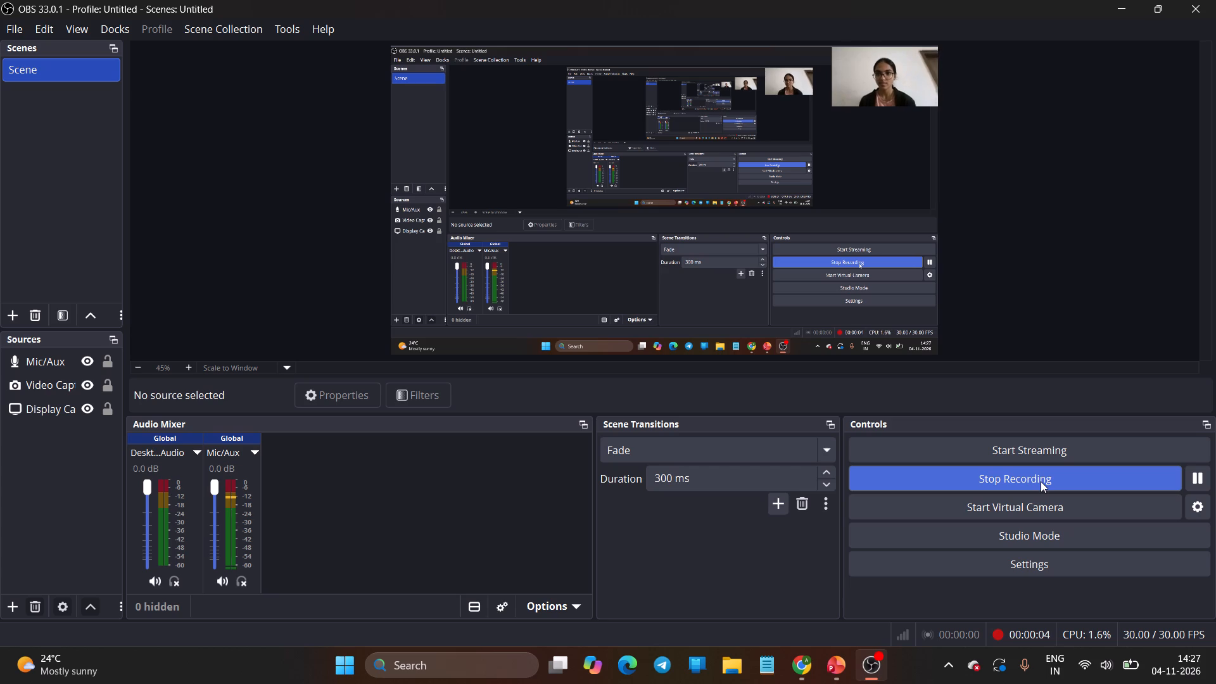
# Switch to PowerPoint, present the title slide and the "What we are going to discuss?" slide full screen, and end the slide show.
pyautogui.click(836, 665)
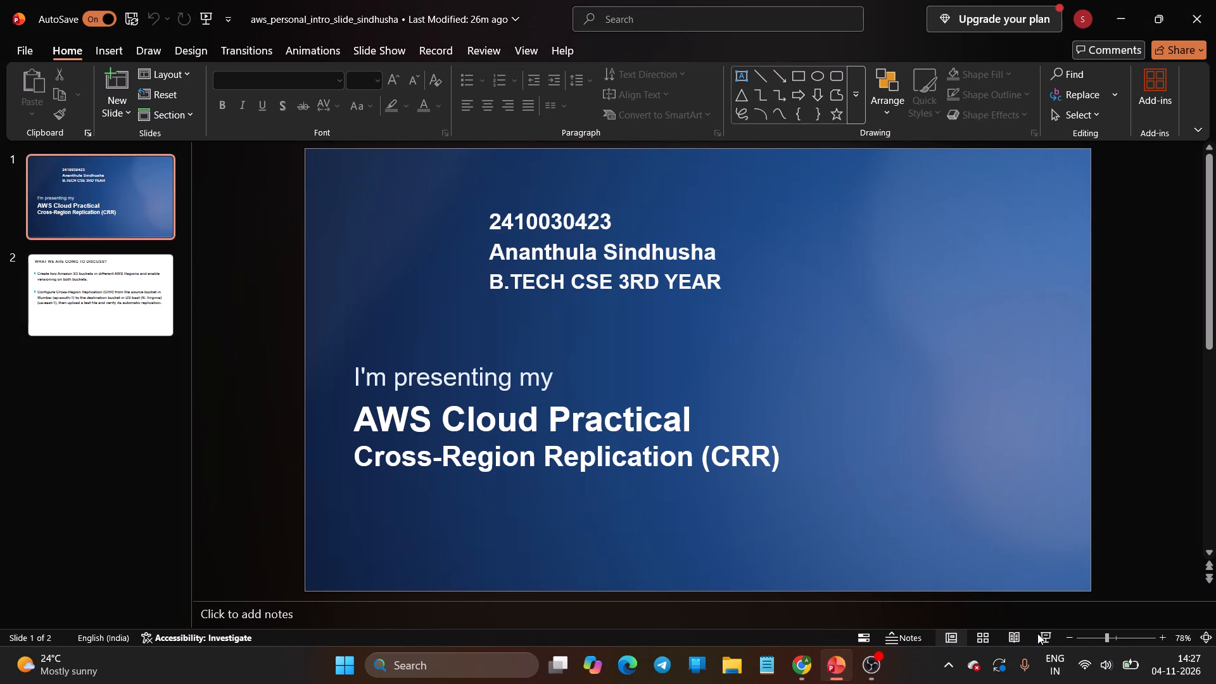
pyautogui.click(1039, 633)
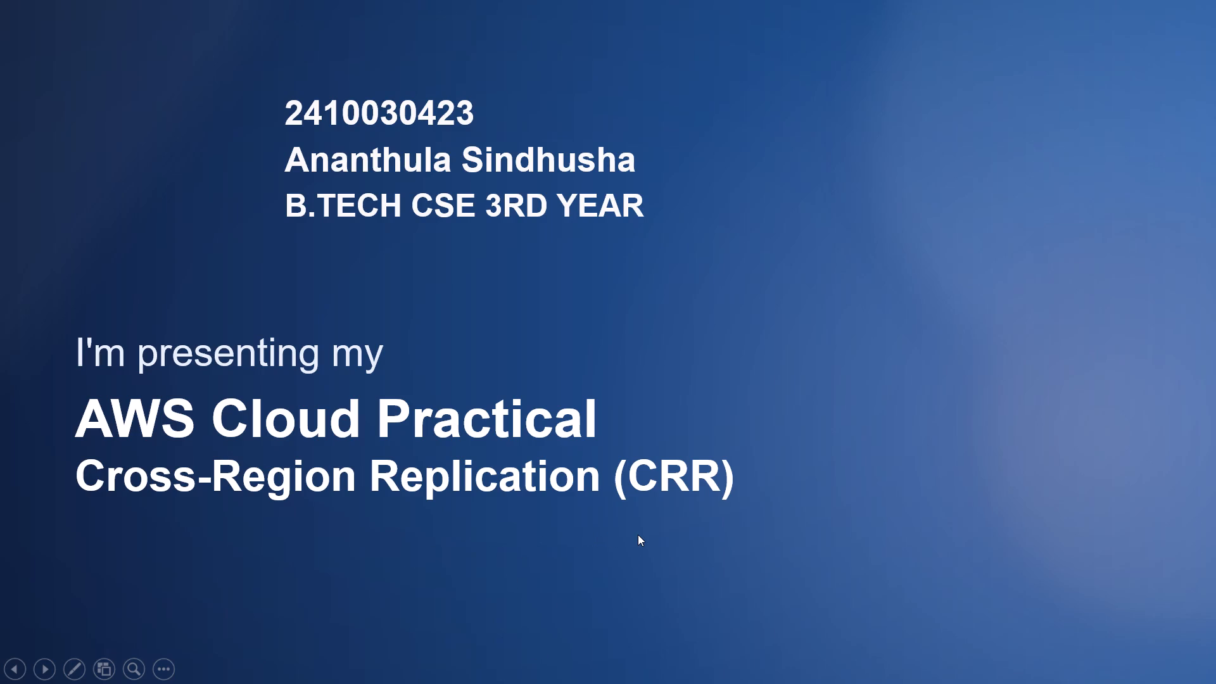
pyautogui.press('Down')
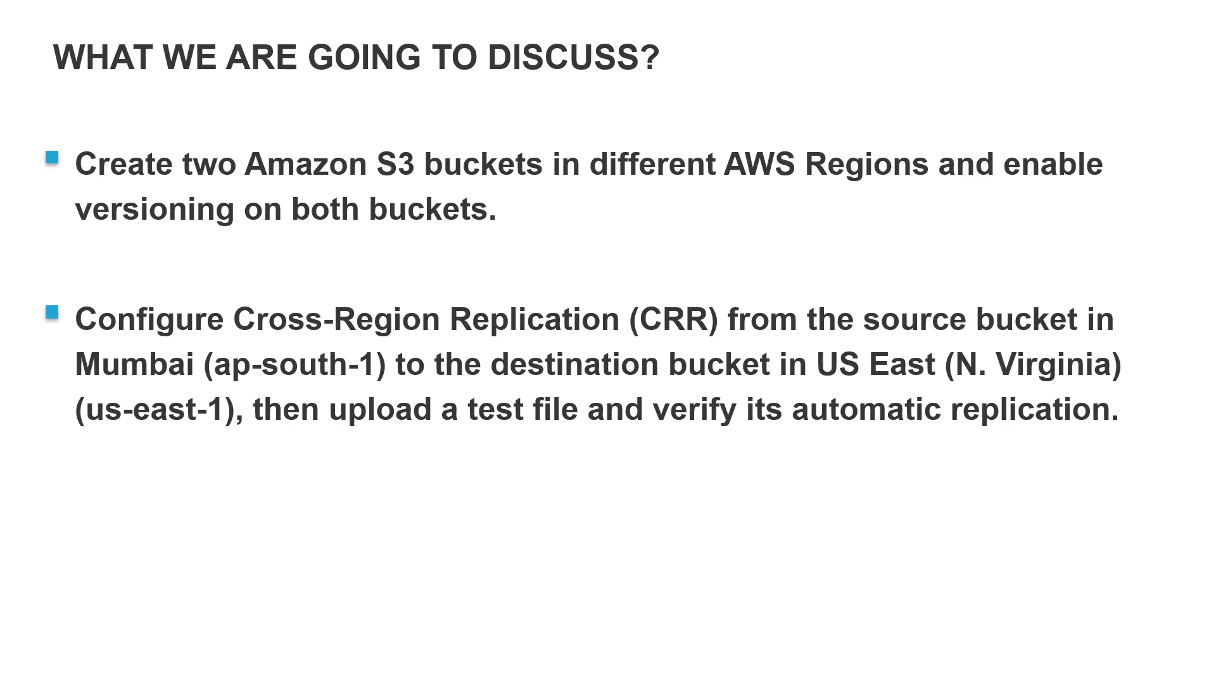
pyautogui.press('Escape')
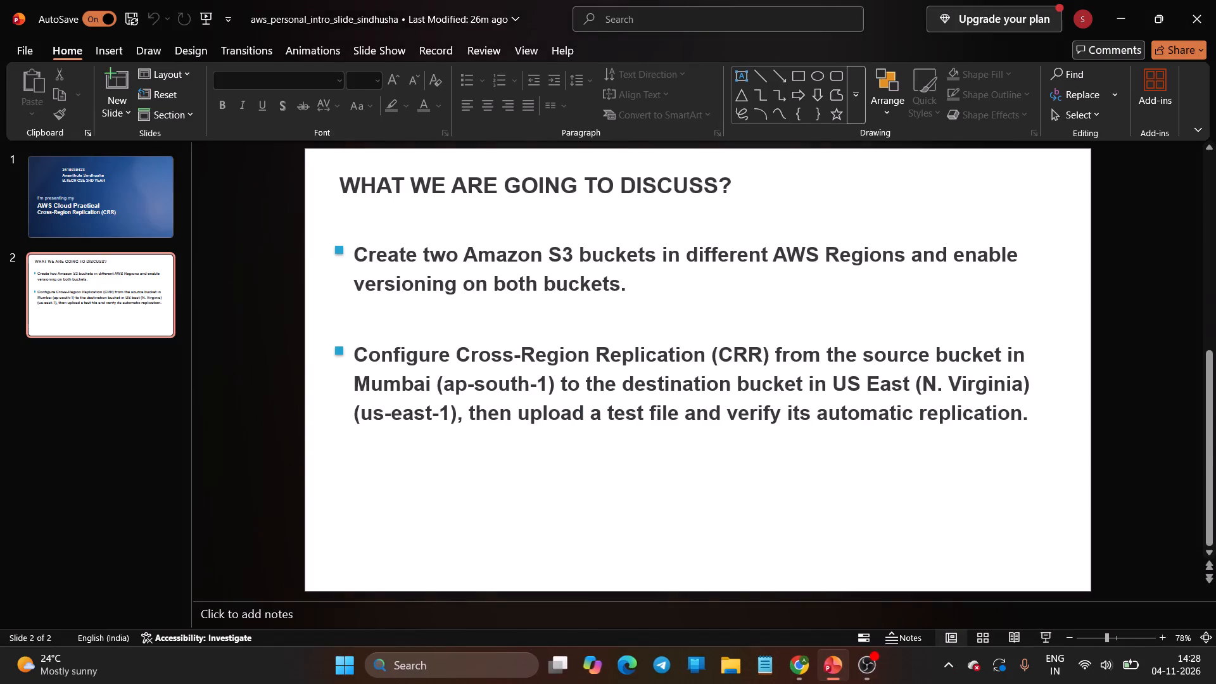
# Switch to Google Chrome and activate the service search on the AWS Console Home page.
pyautogui.click(806, 676)
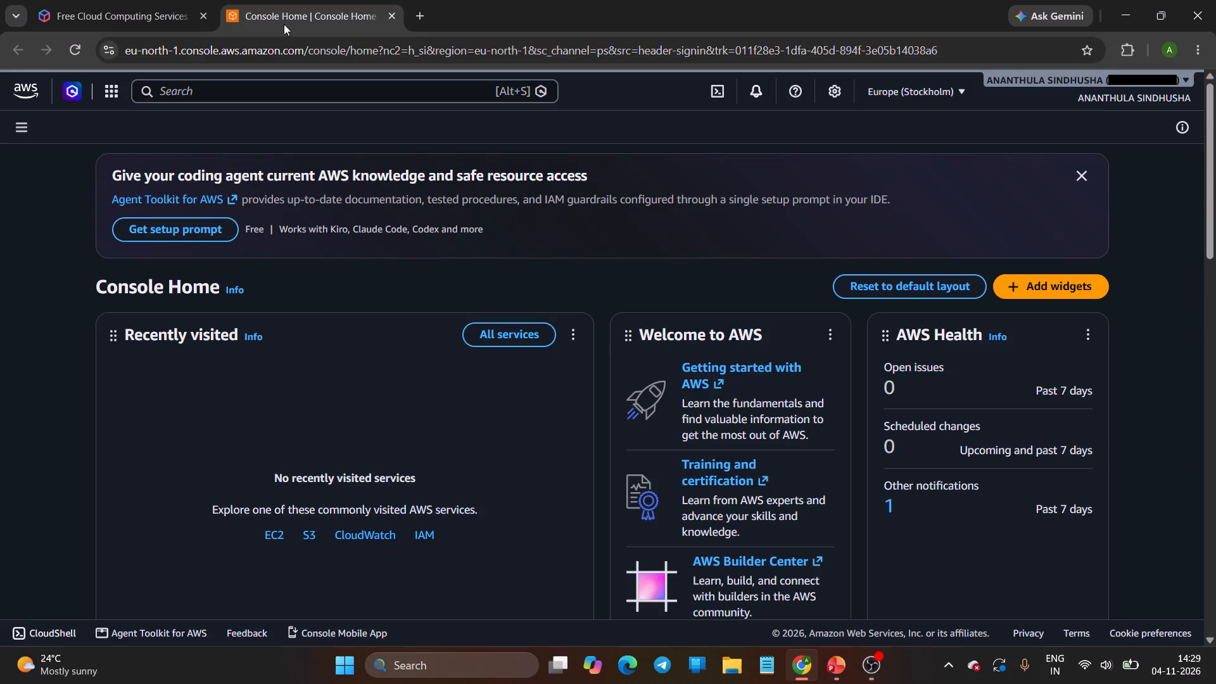
pyautogui.click(201, 85)
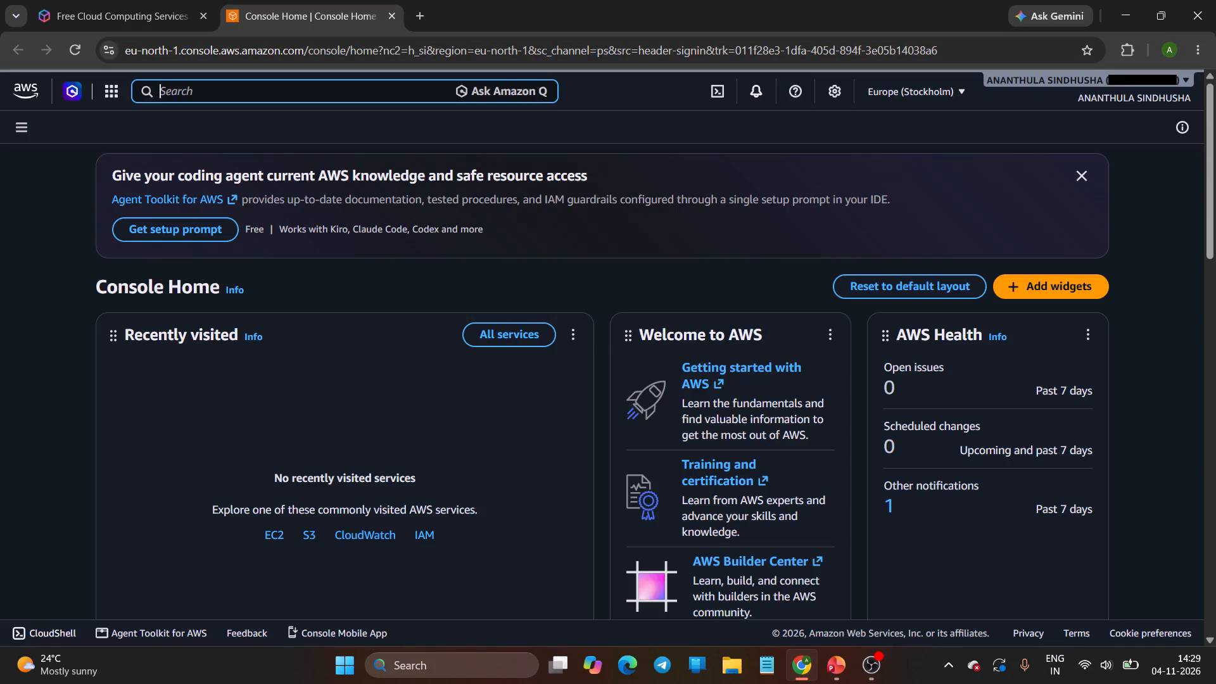
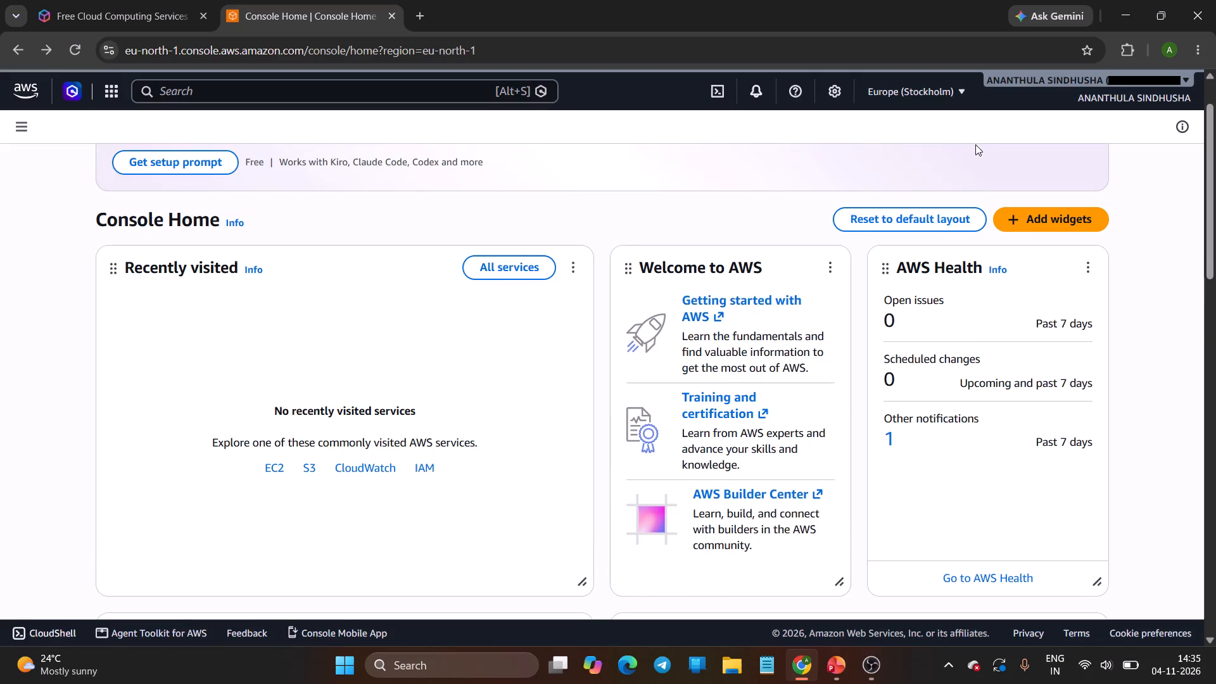
# Open the list of available AWS Regions from Console Home, where Europe (Stockholm) is the current Region.
pyautogui.click(925, 90)
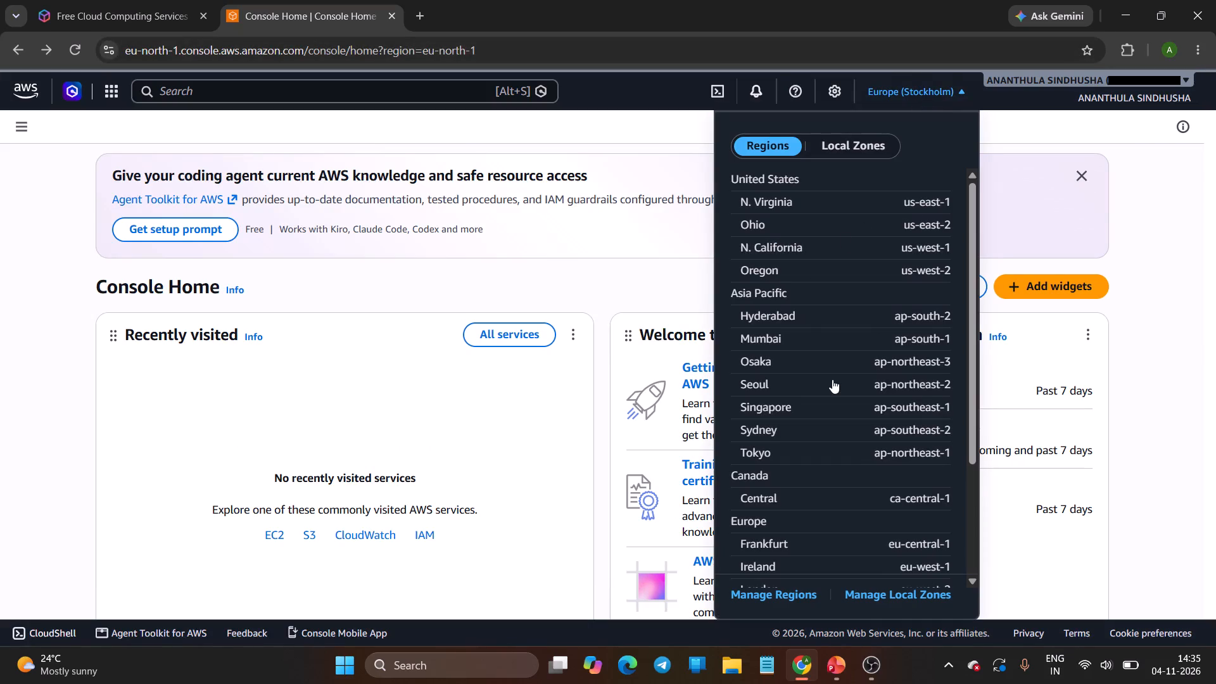
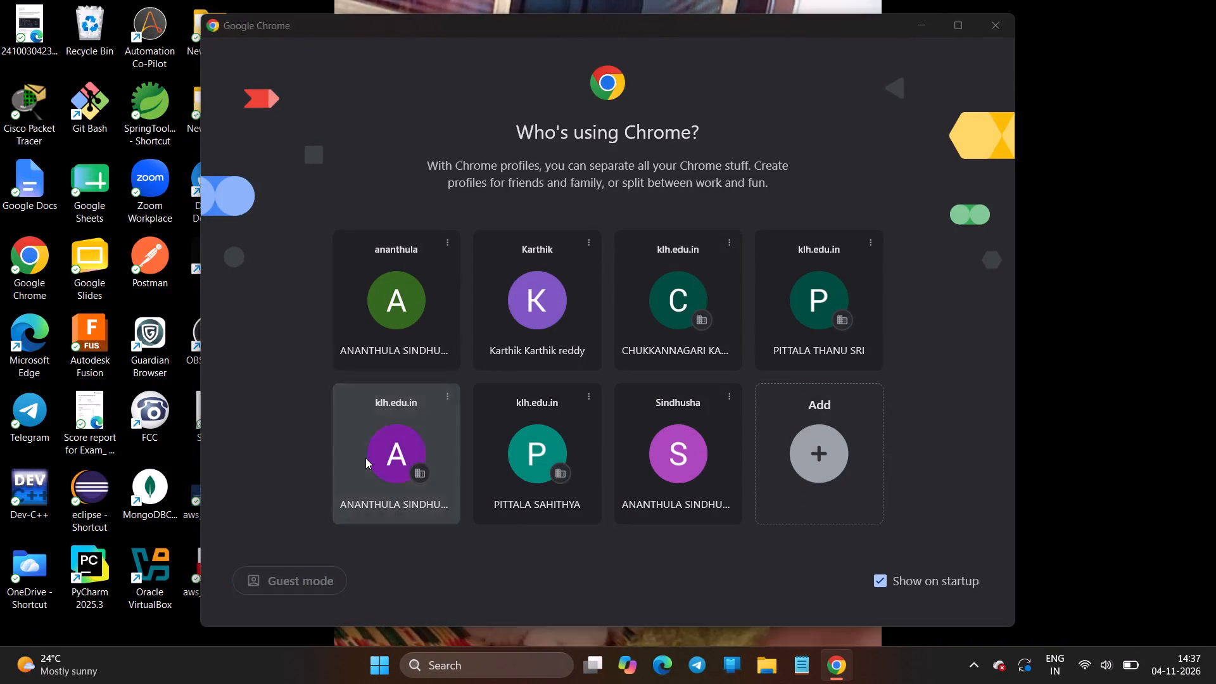
# Start a Google search from the new tab page in Chrome, bringing up the recent search suggestions.
pyautogui.click(424, 295)
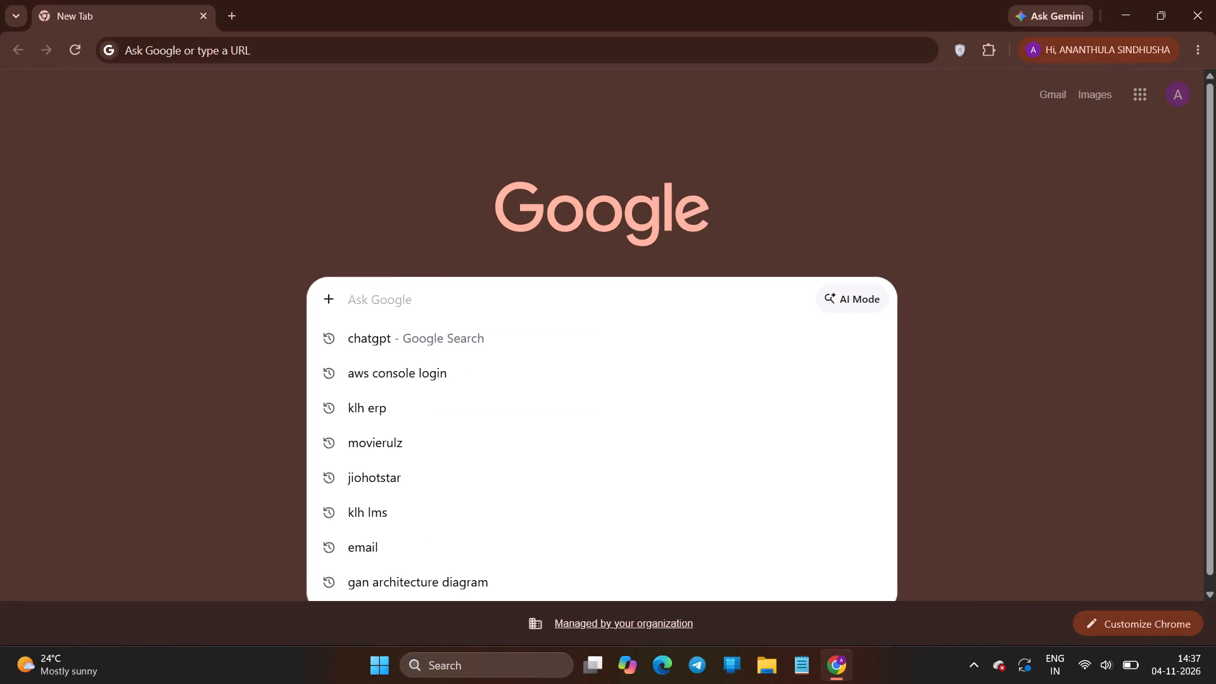
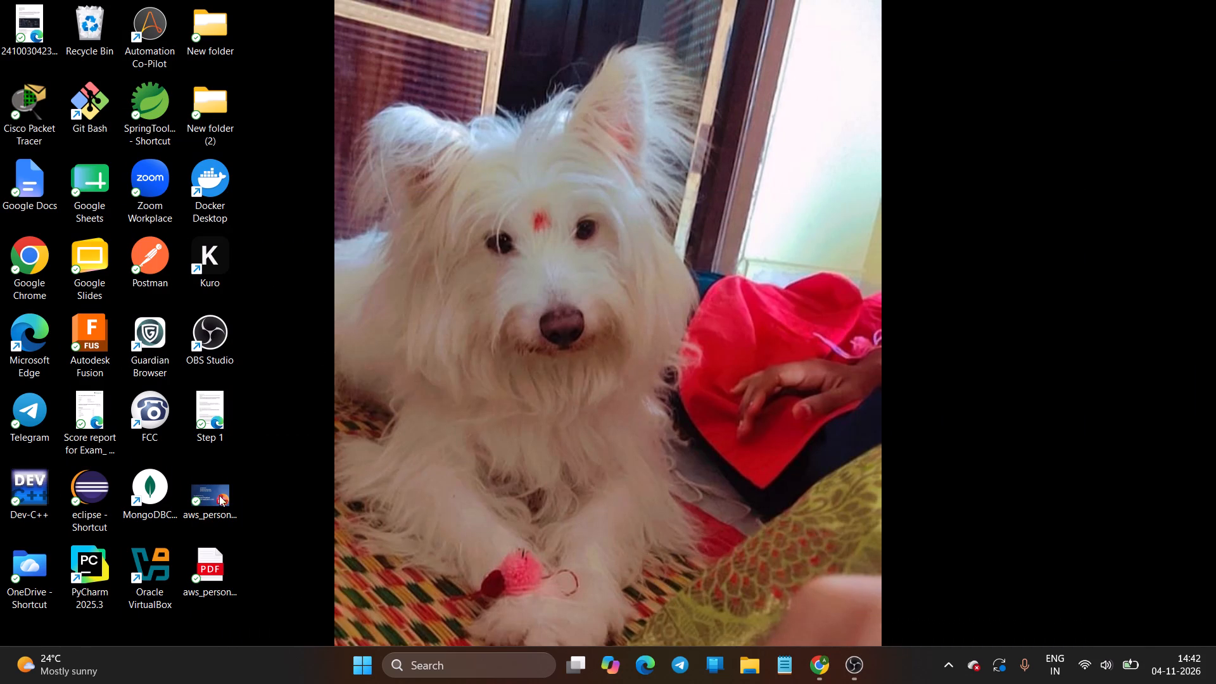
# Open the AWS personal intro slide presentation from the desktop.
pyautogui.doubleClick(219, 491)
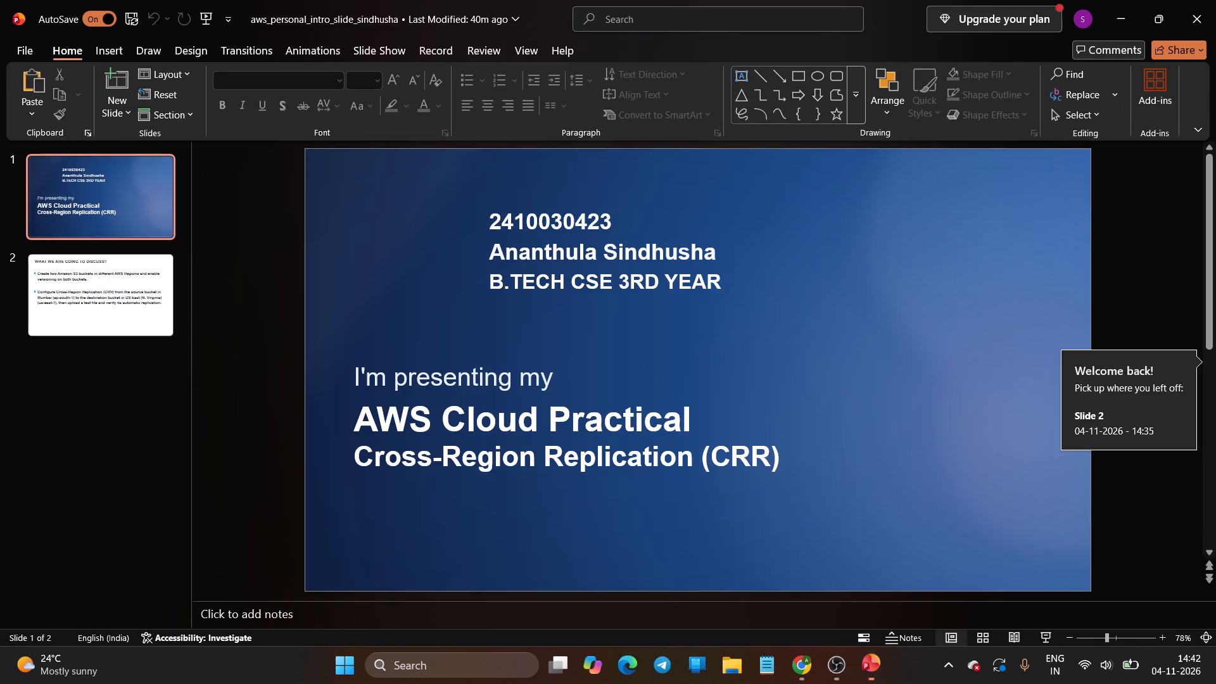
# Switch to OBS Studio and start recording the screen.
pyautogui.click(831, 666)
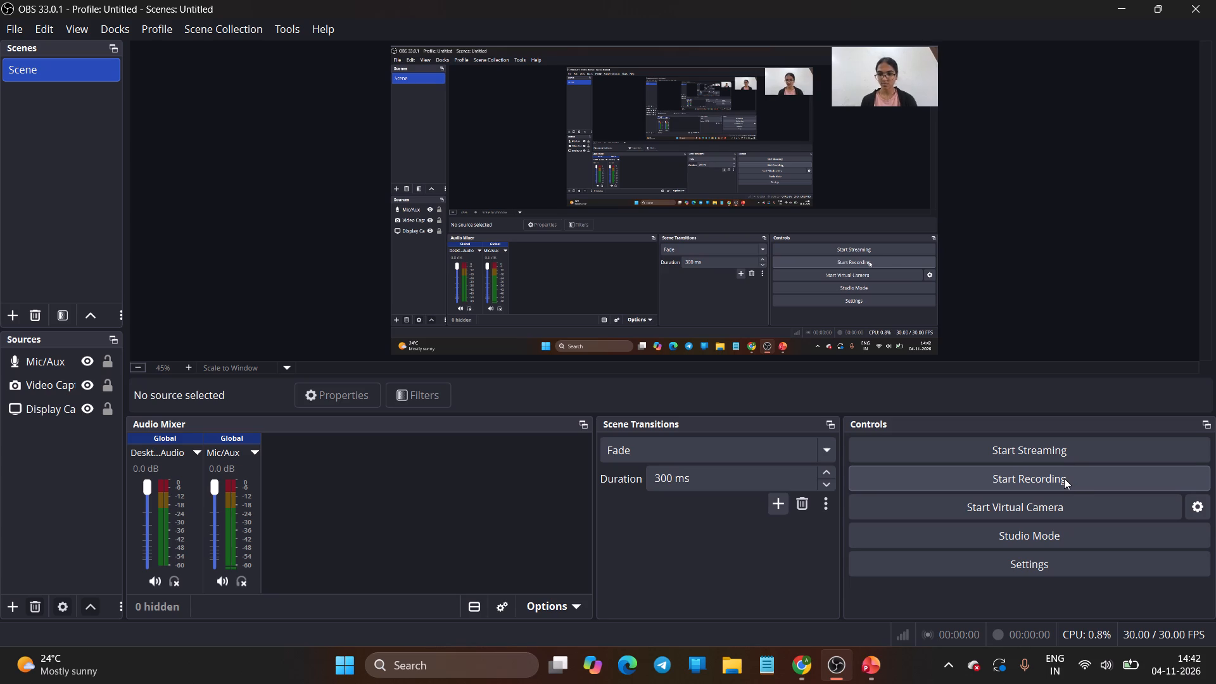
pyautogui.click(1064, 478)
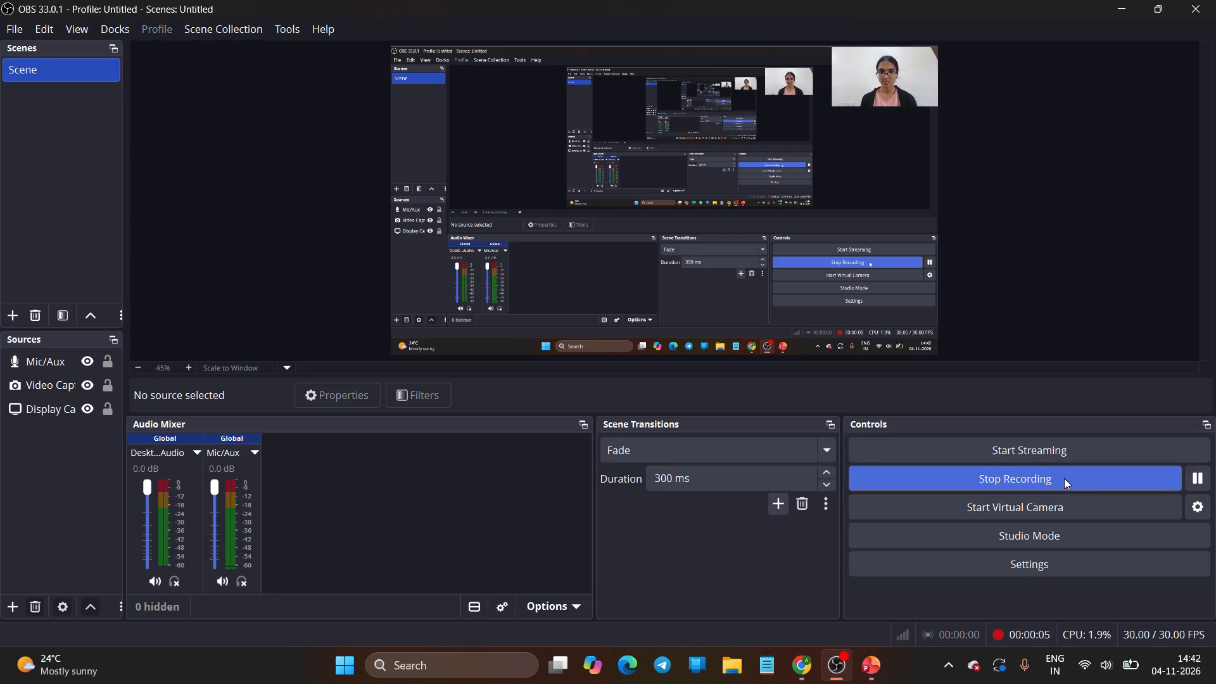
# Switch to PowerPoint, present the intro slide and the "What we are going to discuss?" slide full screen, and end the show.
pyautogui.click(868, 661)
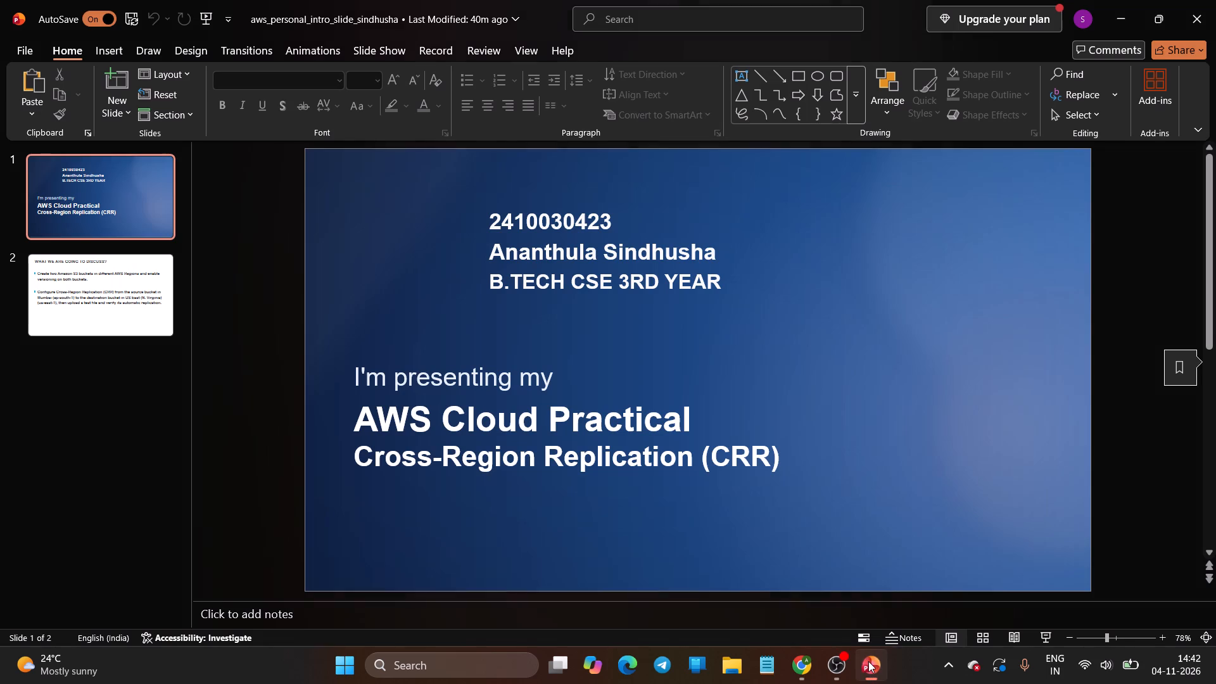
pyautogui.click(1040, 633)
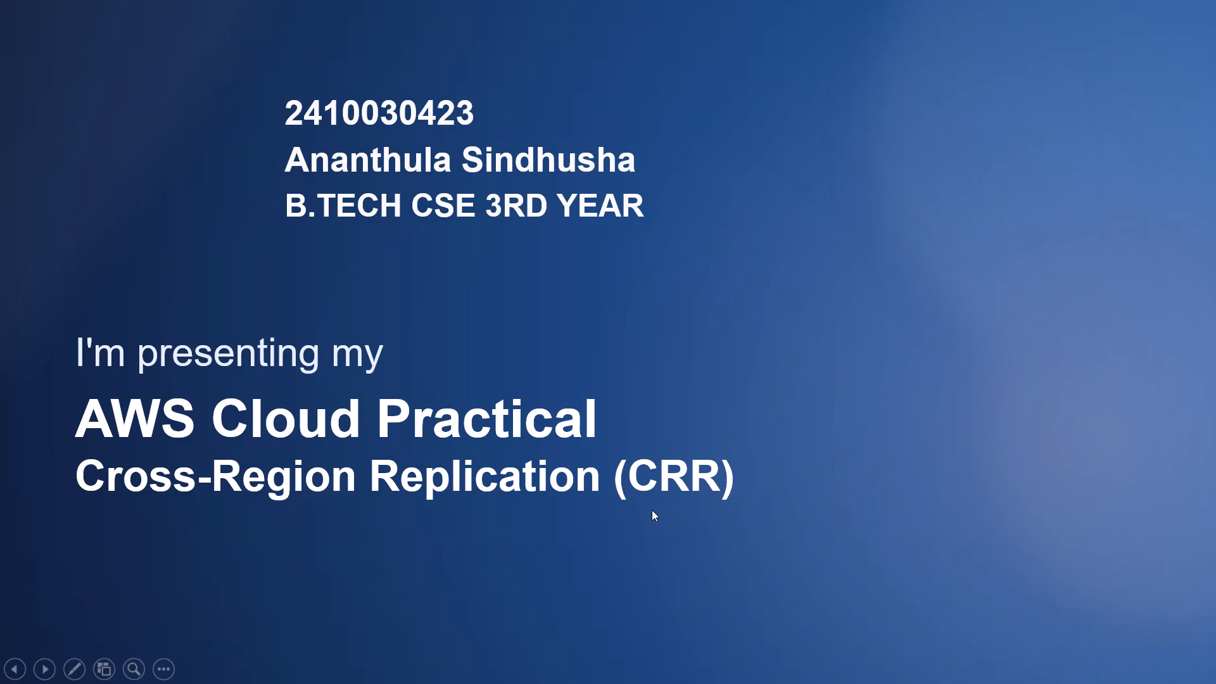
pyautogui.press('Down')
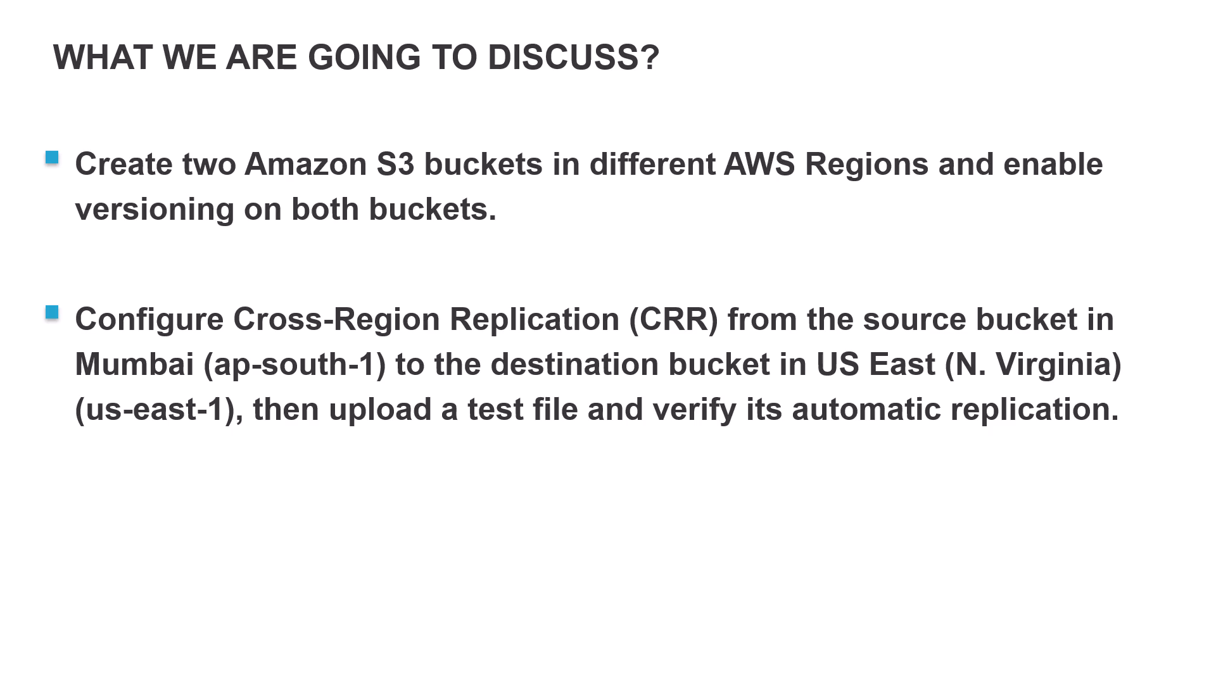
pyautogui.click(434, 417)
pyautogui.press('Escape')
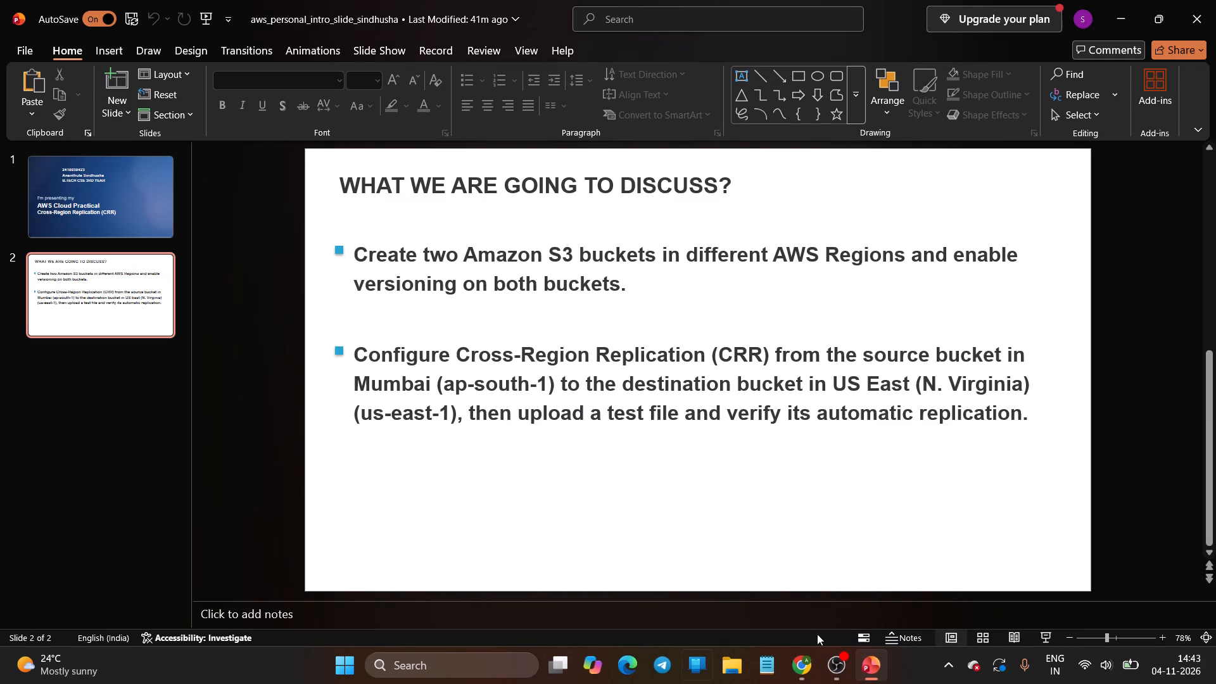
# Switch to the AWS console in Chrome and open the S3 service by searching for s3.
pyautogui.click(800, 664)
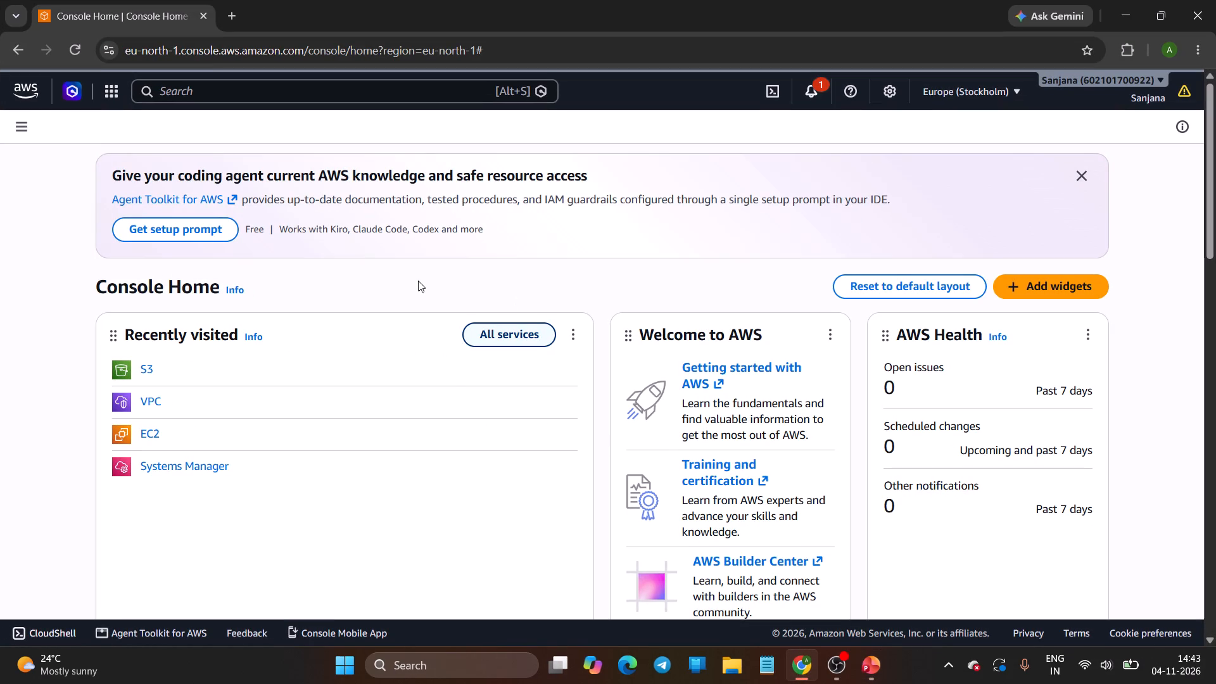
pyautogui.click(220, 93)
pyautogui.write('s3')
pyautogui.press('Return')
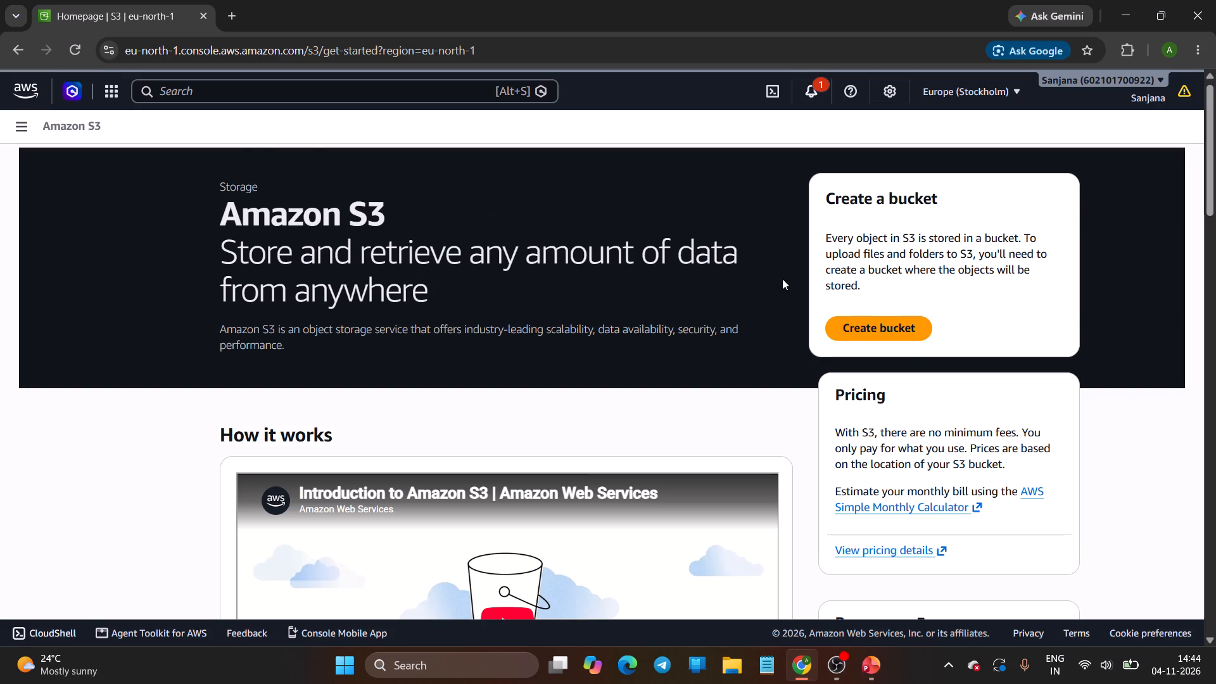
# Start creating an S3 bucket and switch the region to Asia Pacific (Hyderabad), ap-south-2.
pyautogui.click(876, 324)
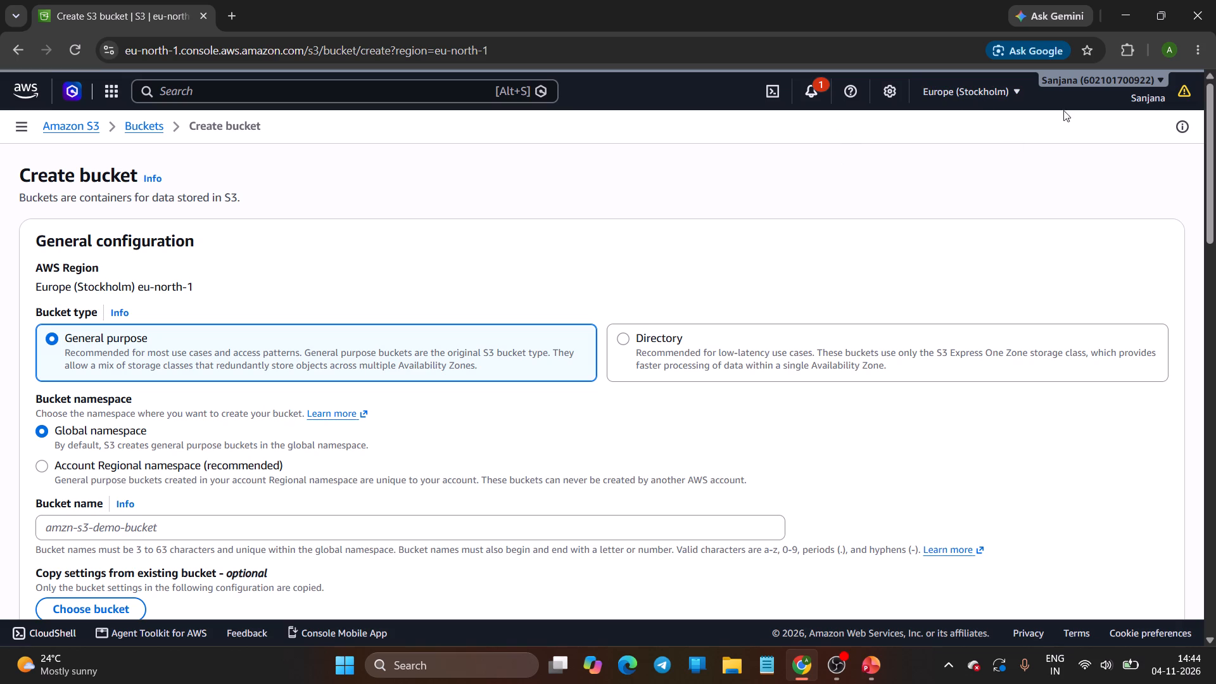
pyautogui.click(1013, 86)
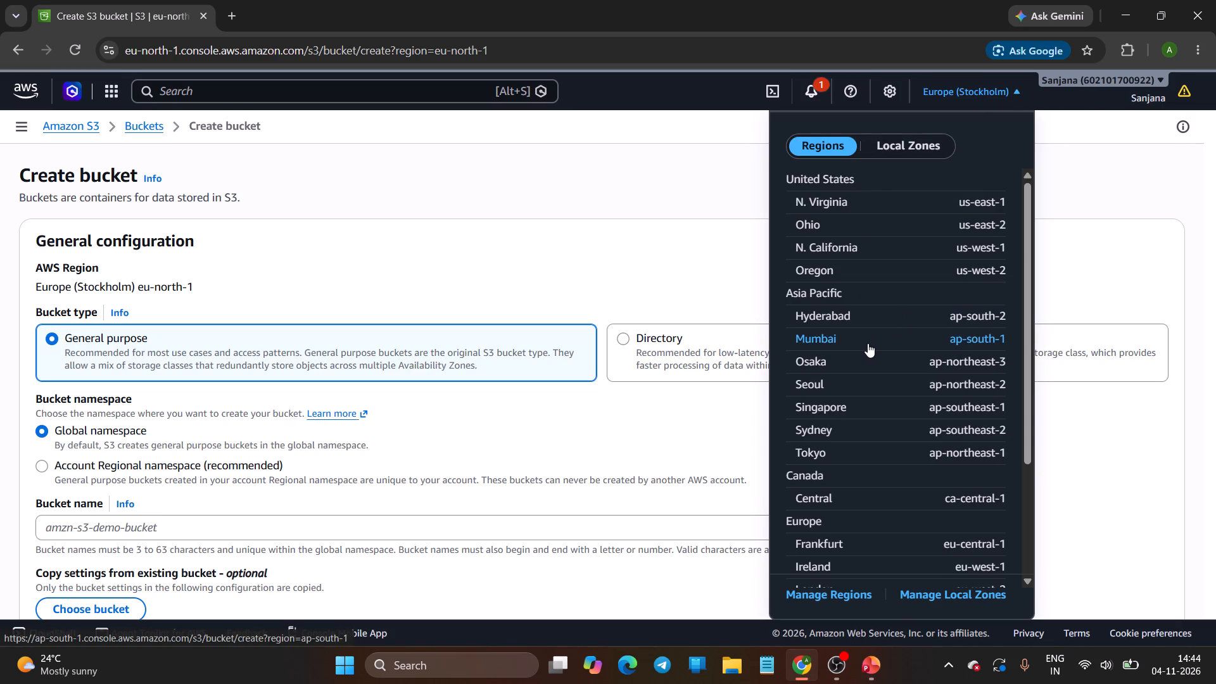
pyautogui.click(885, 307)
pyautogui.click(870, 311)
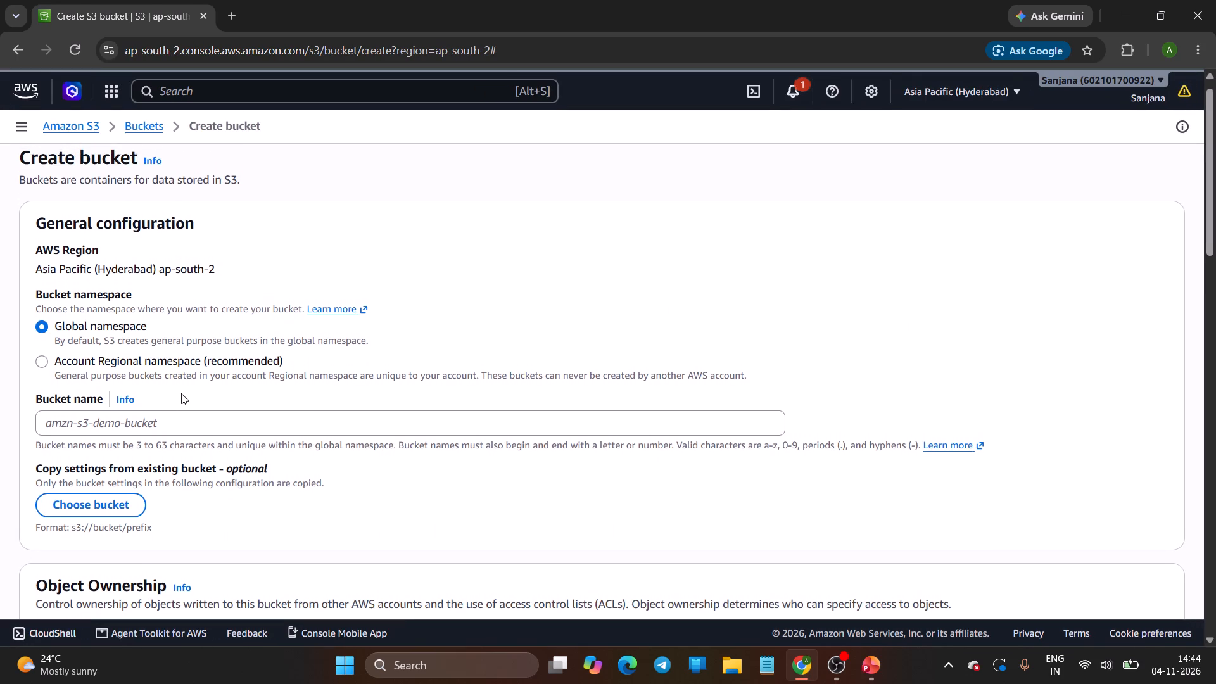
# Name the new bucket sindhu-source-klh.
pyautogui.scroll(-1, 110, 399)
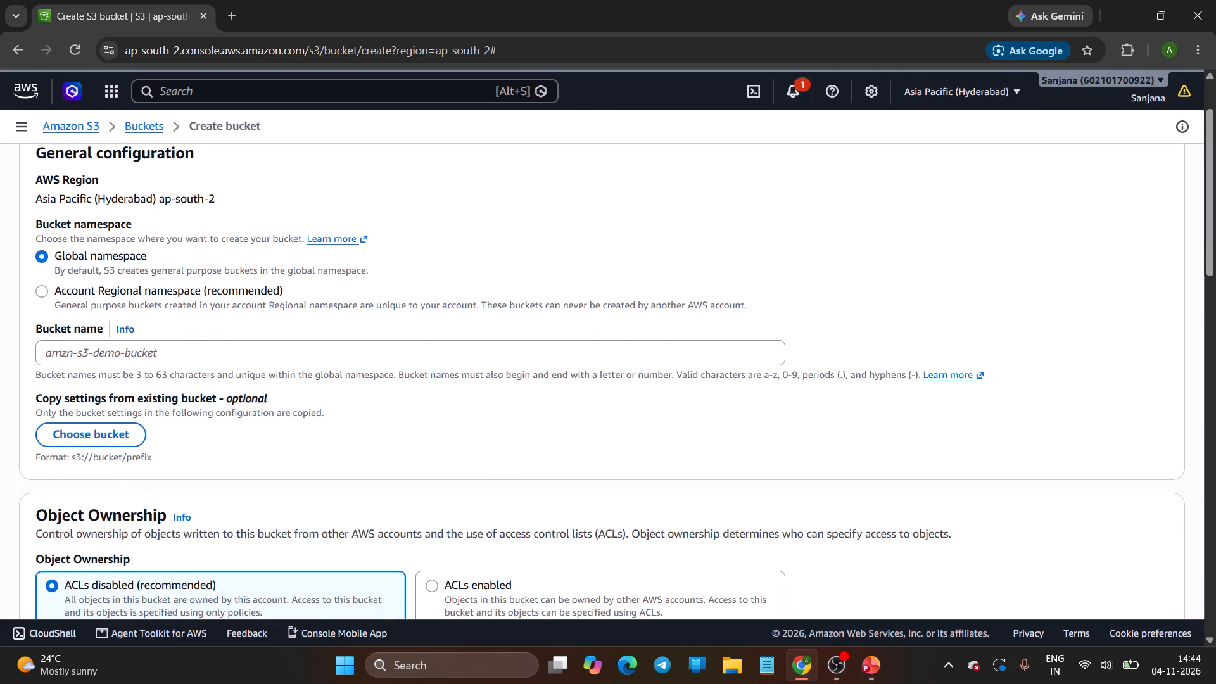
pyautogui.click(144, 358)
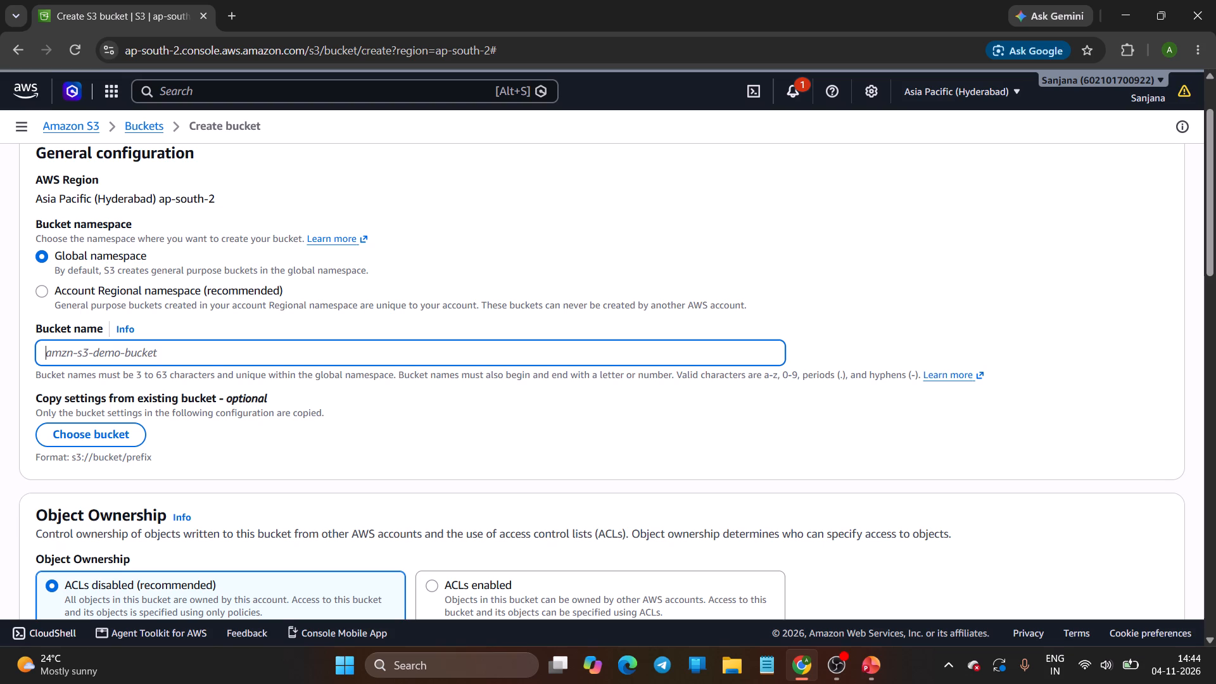
pyautogui.write('sindhu')
pyautogui.write('-source')
pyautogui.write('-klh')
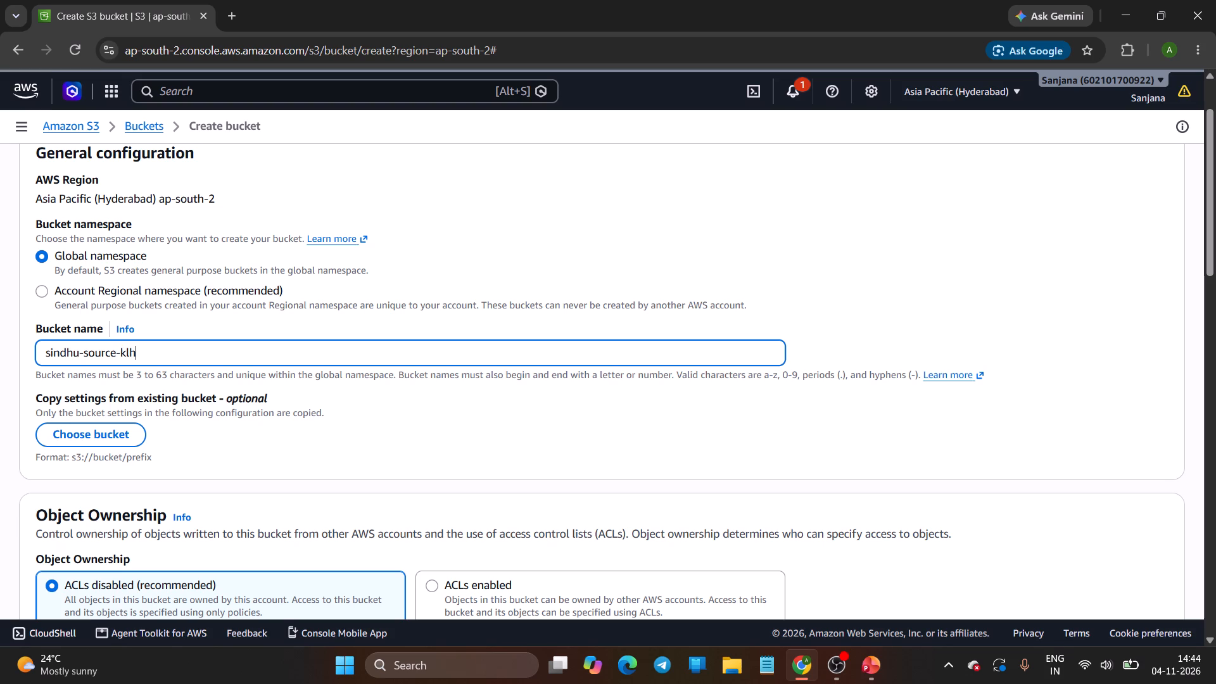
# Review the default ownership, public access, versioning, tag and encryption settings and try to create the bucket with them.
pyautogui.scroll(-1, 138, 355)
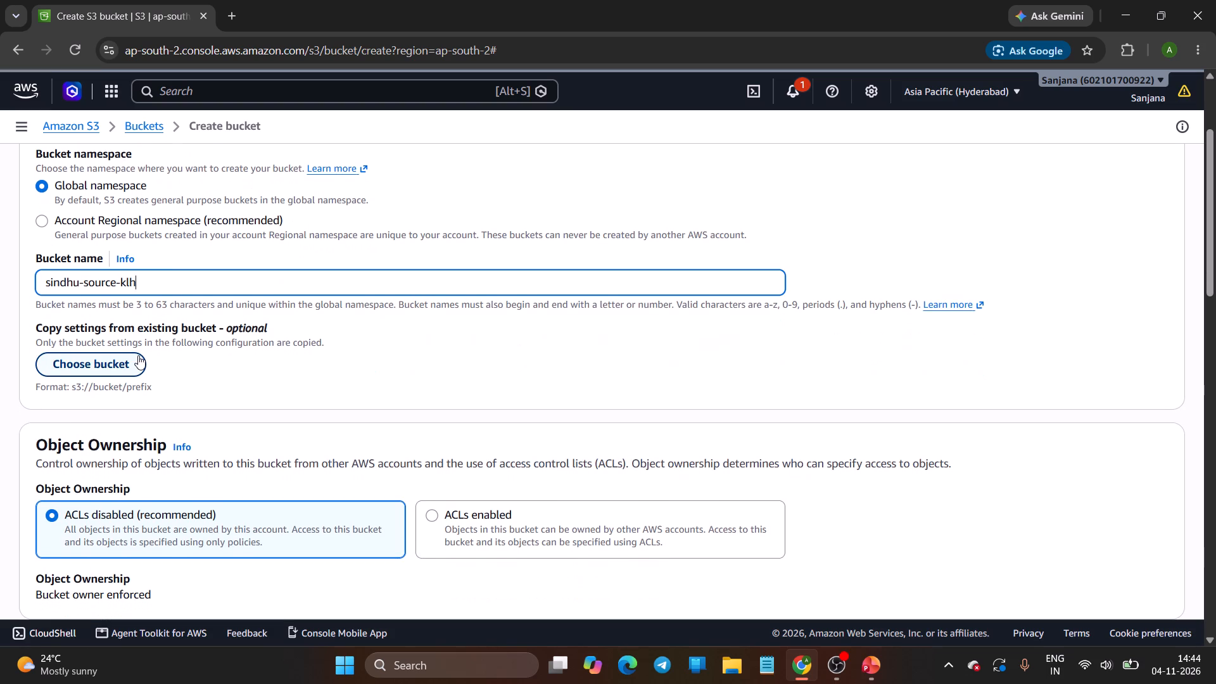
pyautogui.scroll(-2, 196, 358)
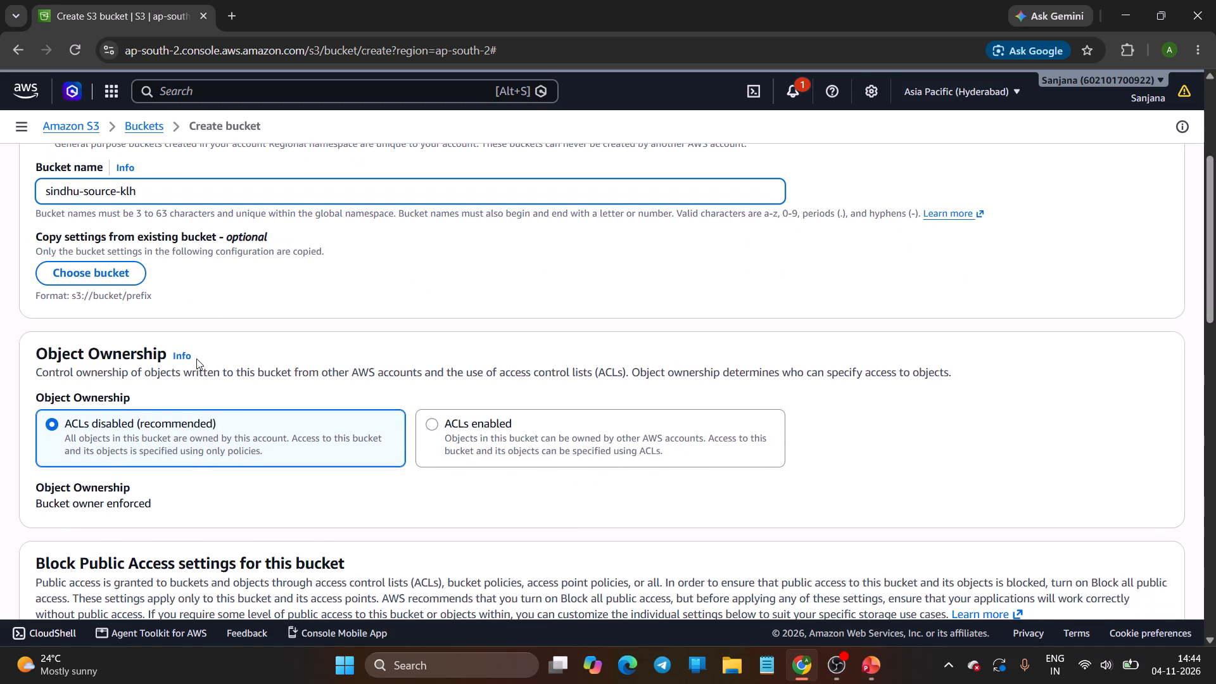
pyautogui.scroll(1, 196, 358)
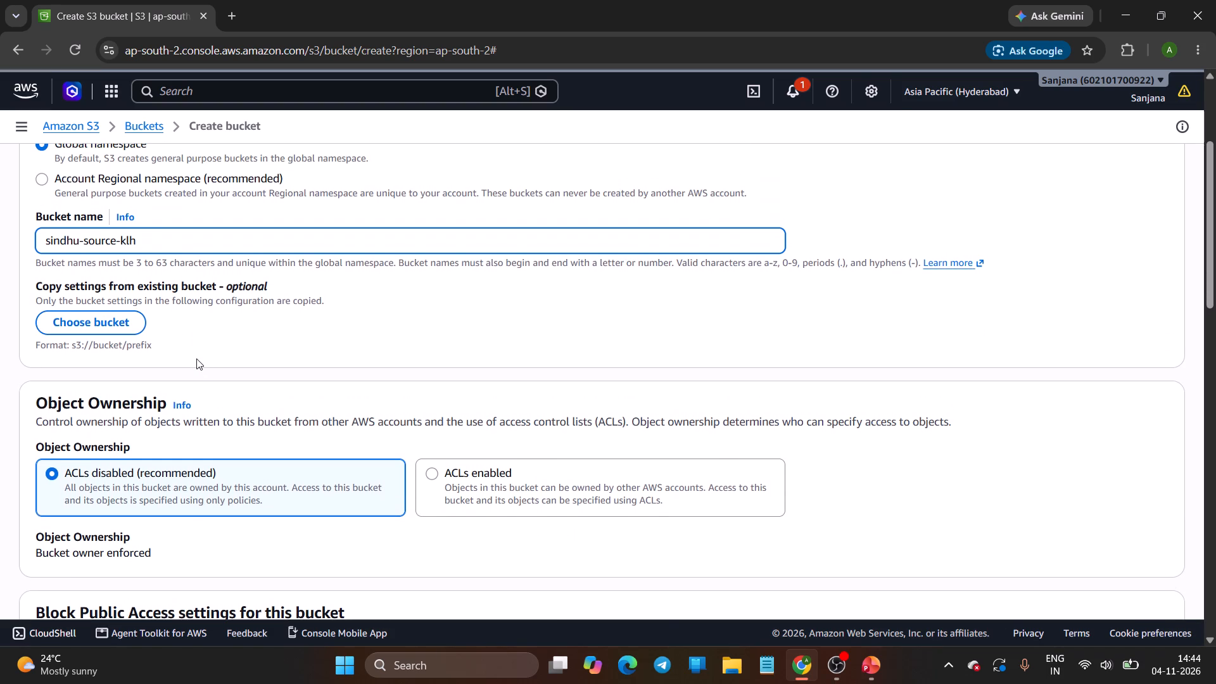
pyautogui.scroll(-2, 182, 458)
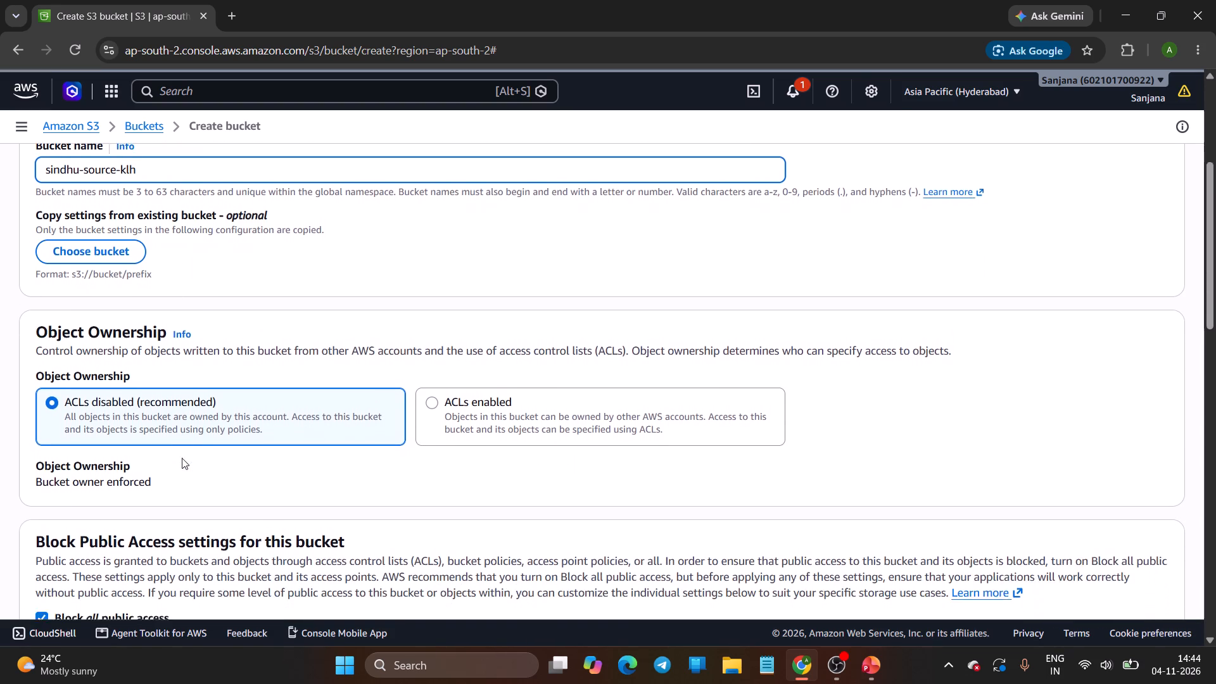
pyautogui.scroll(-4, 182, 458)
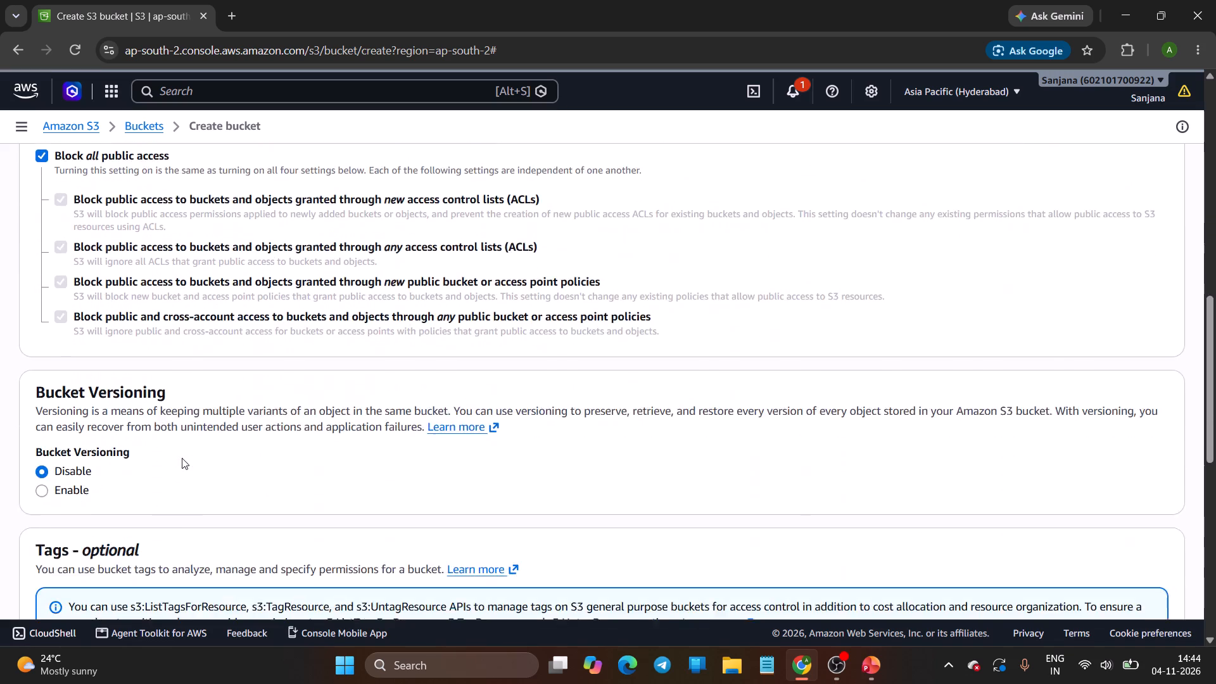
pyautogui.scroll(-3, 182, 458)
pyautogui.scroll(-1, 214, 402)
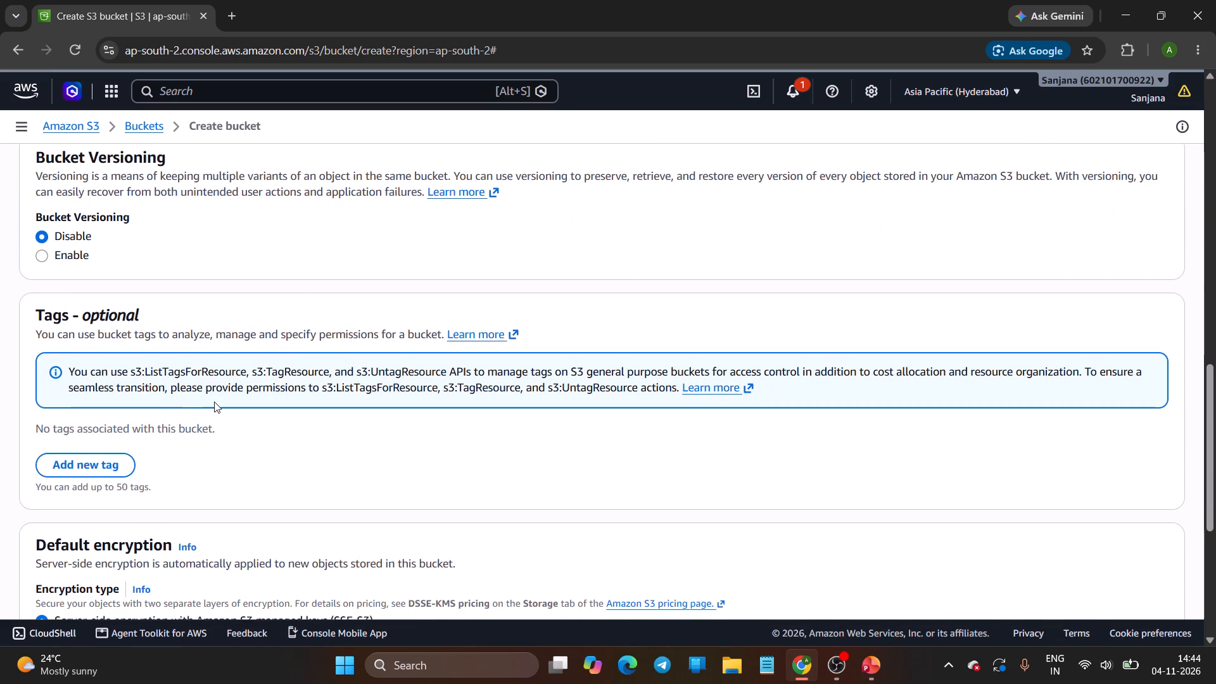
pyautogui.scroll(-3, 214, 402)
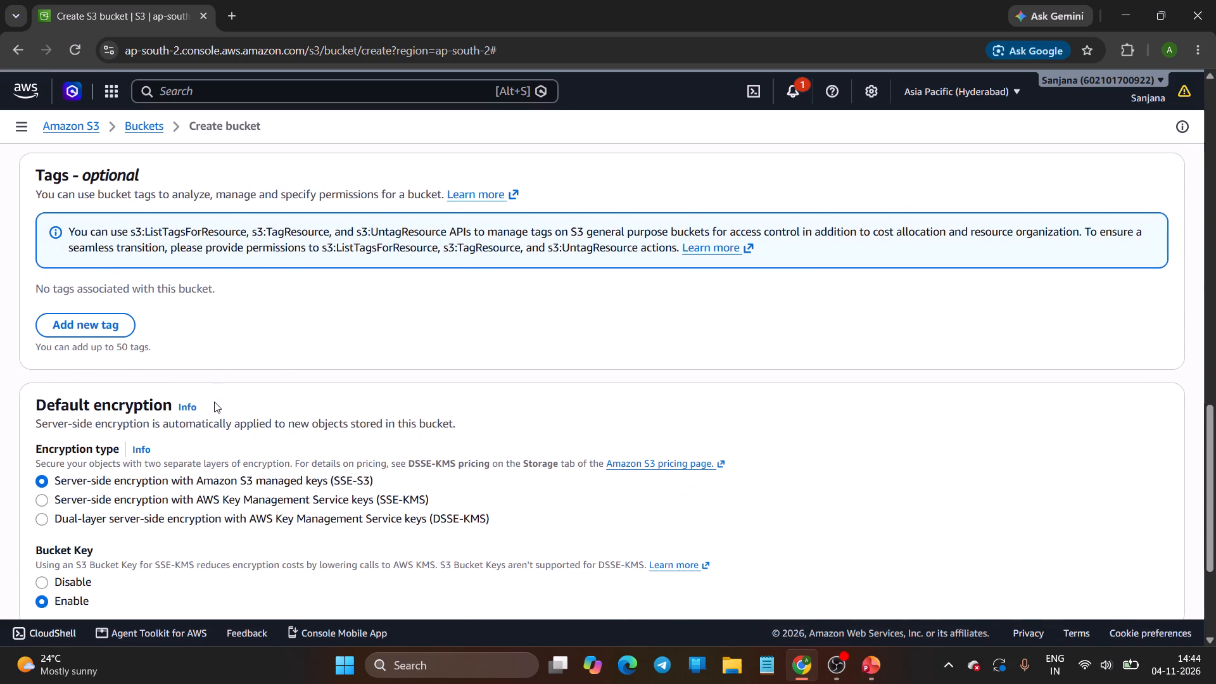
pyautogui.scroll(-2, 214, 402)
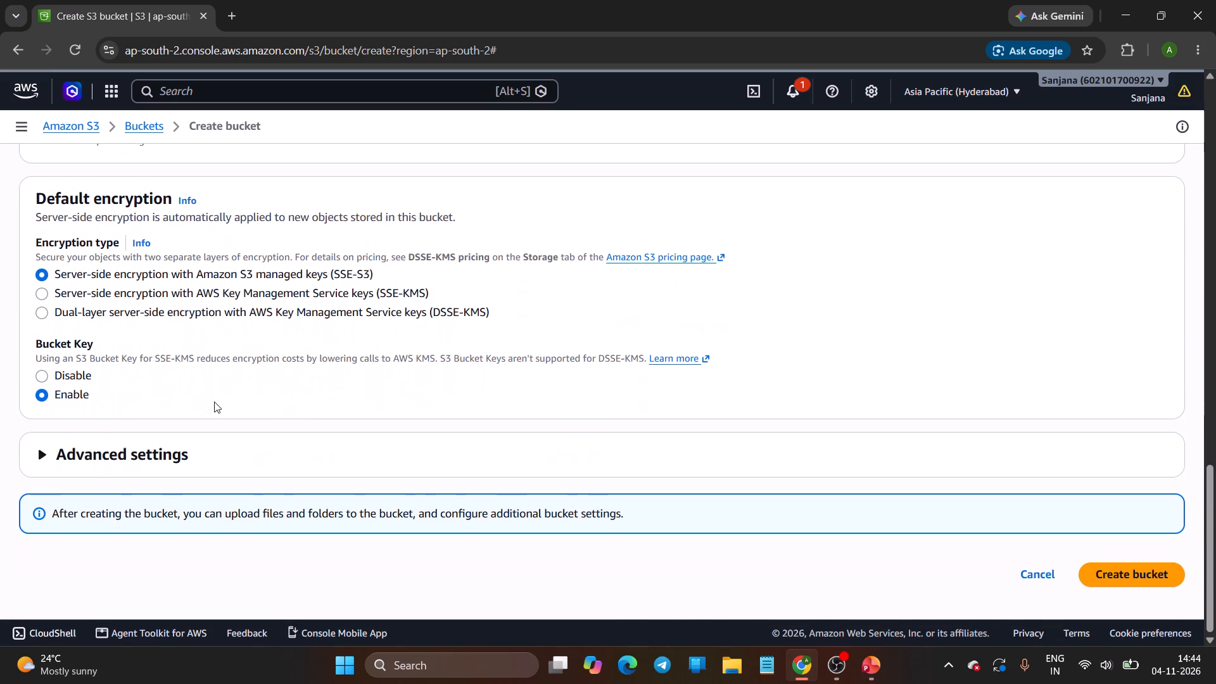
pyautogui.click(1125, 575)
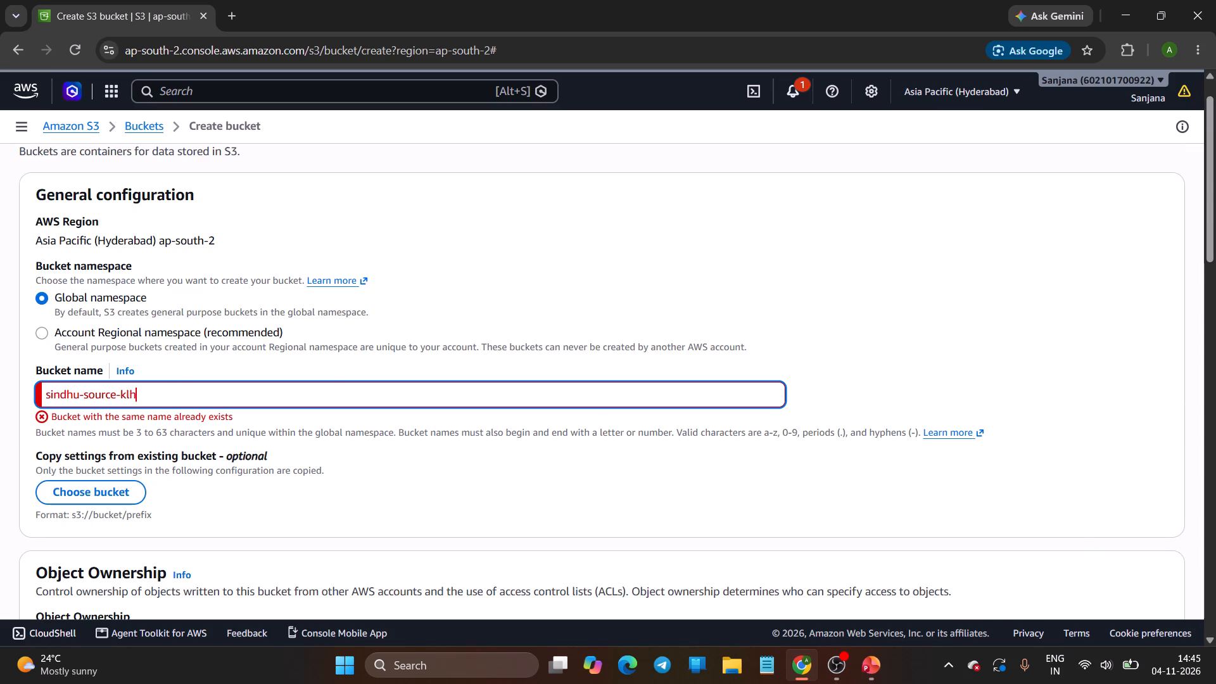
# Change the bucket name to sindhu-source-klhh and create the bucket with the default settings.
pyautogui.click(148, 396)
pyautogui.press('.')
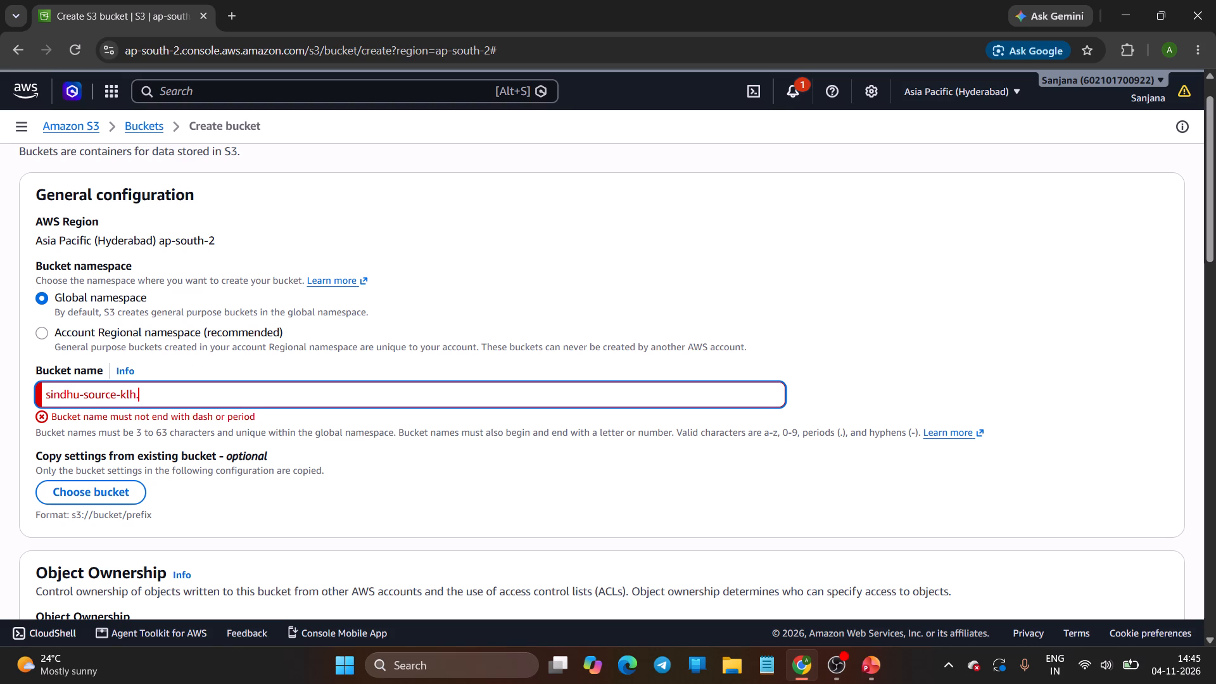
pyautogui.press('BackSpace')
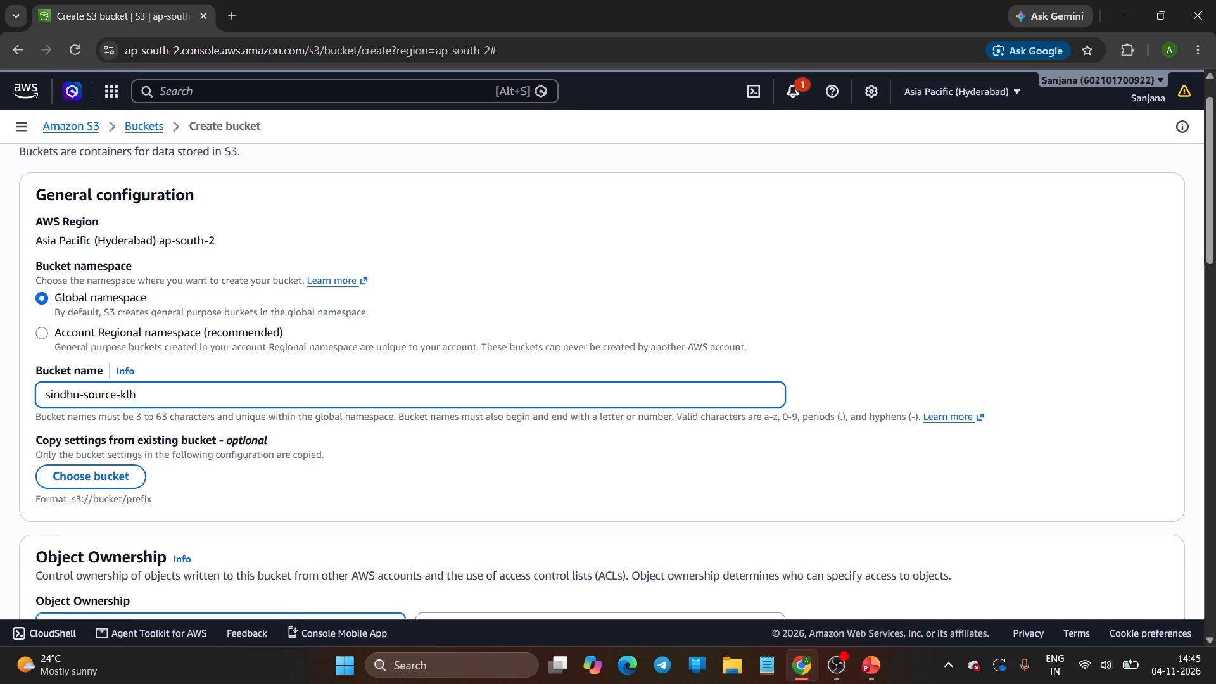
pyautogui.press('h')
pyautogui.scroll(-7, 300, 413)
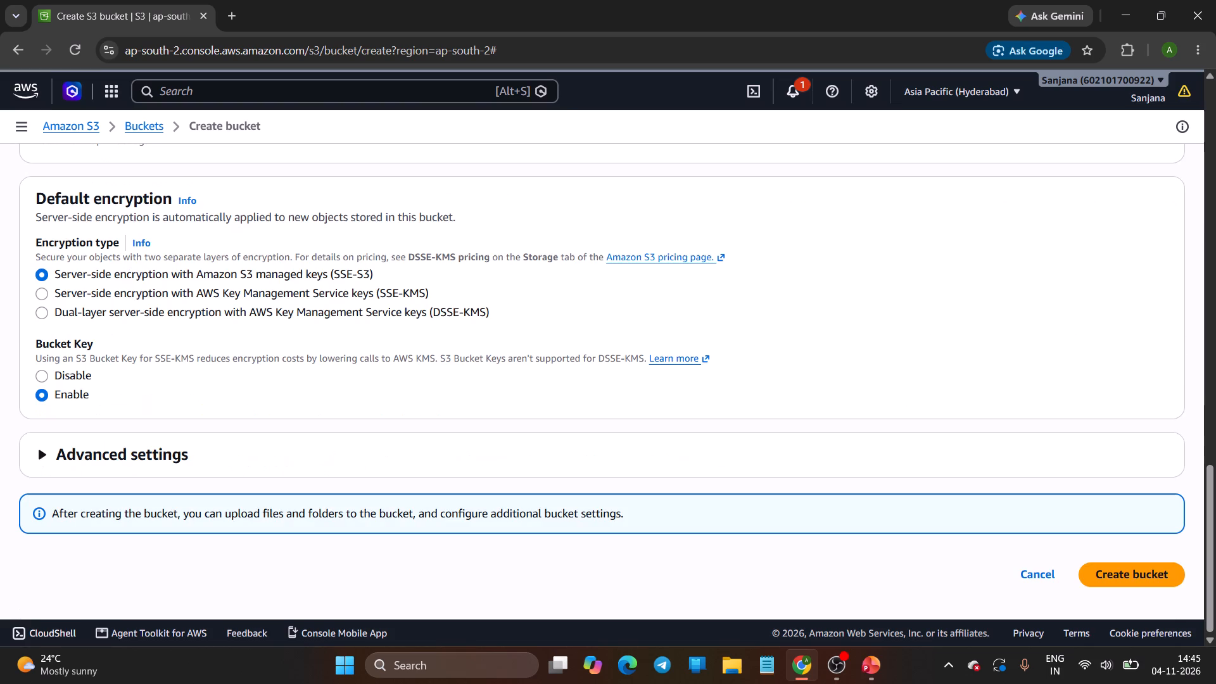
pyautogui.click(1136, 566)
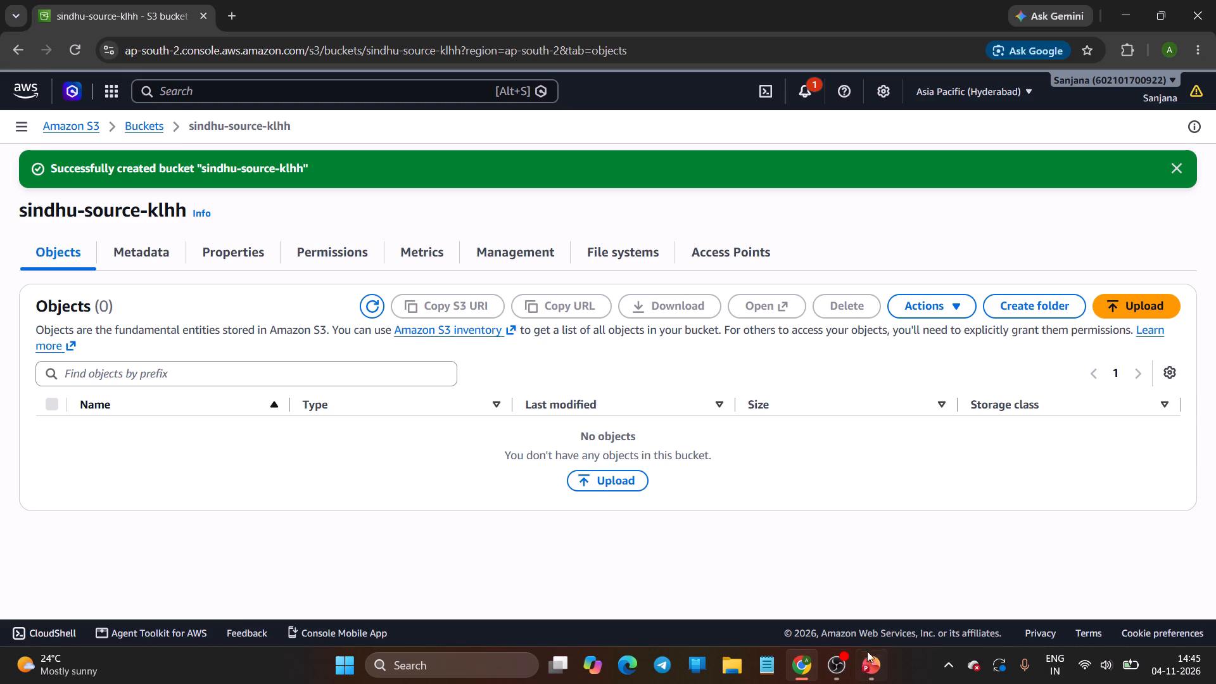
# Switch to OBS Studio and stop the recording.
pyautogui.click(849, 668)
pyautogui.click(1041, 476)
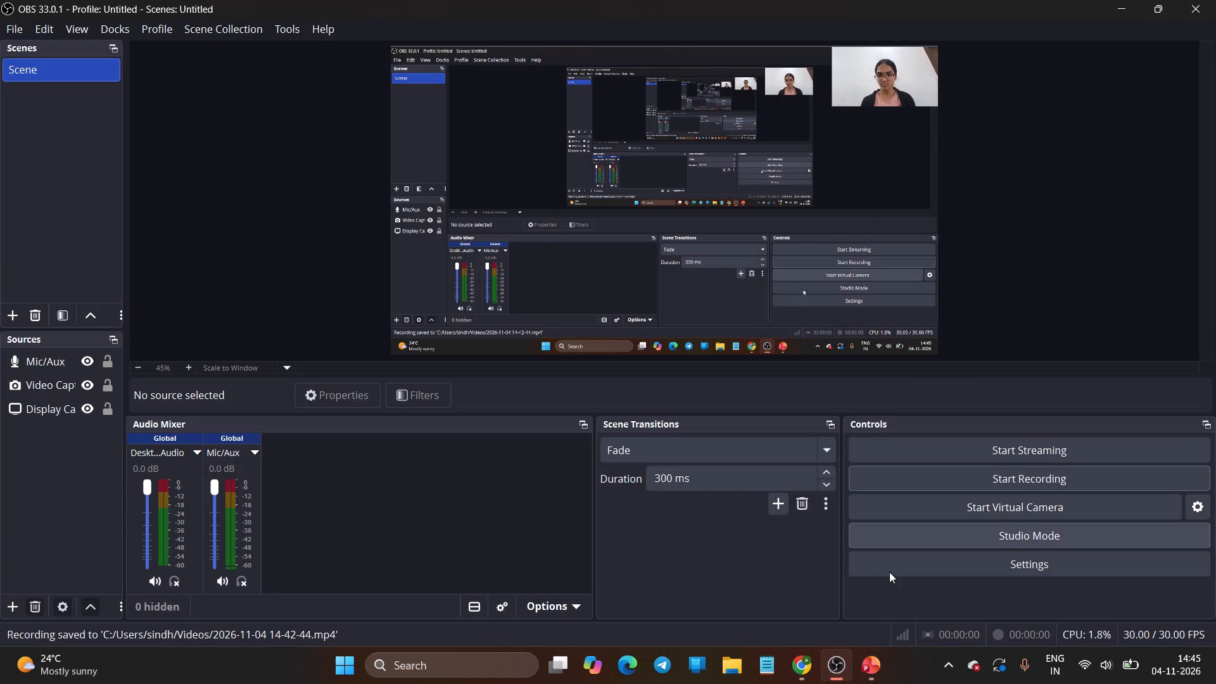
# Return to the AWS console in Chrome and go back to the Amazon S3 start page for Europe (Stockholm).
pyautogui.click(841, 652)
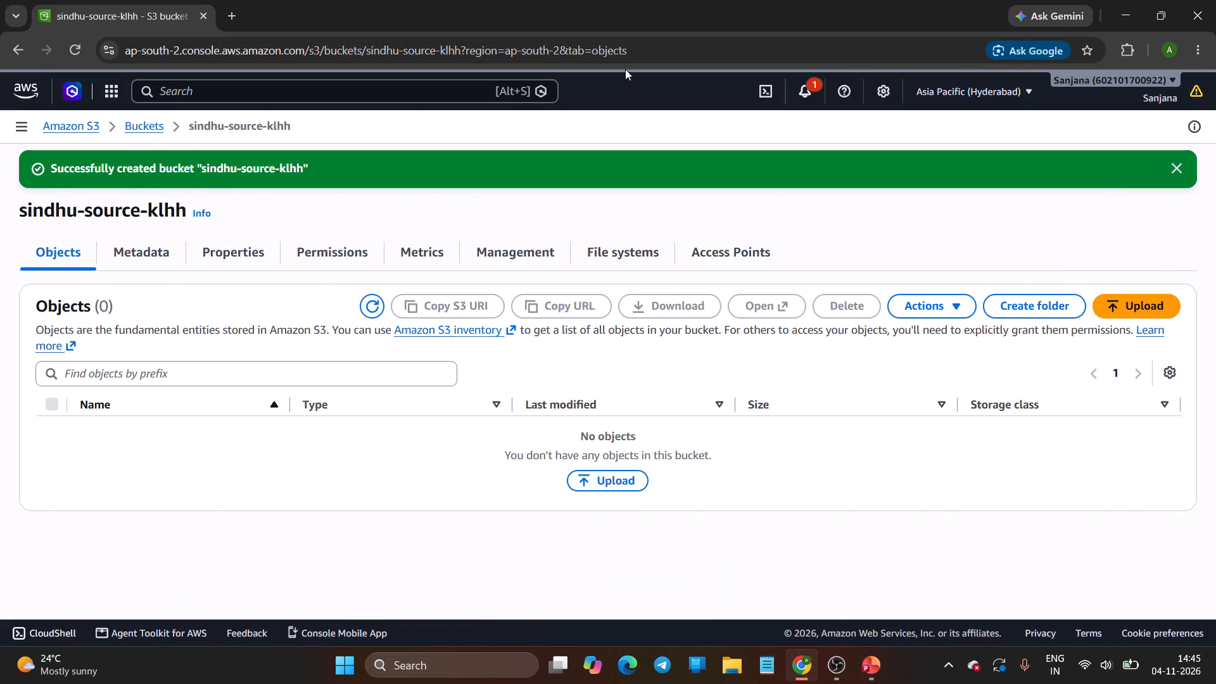
pyautogui.click(31, 134)
pyautogui.click(20, 130)
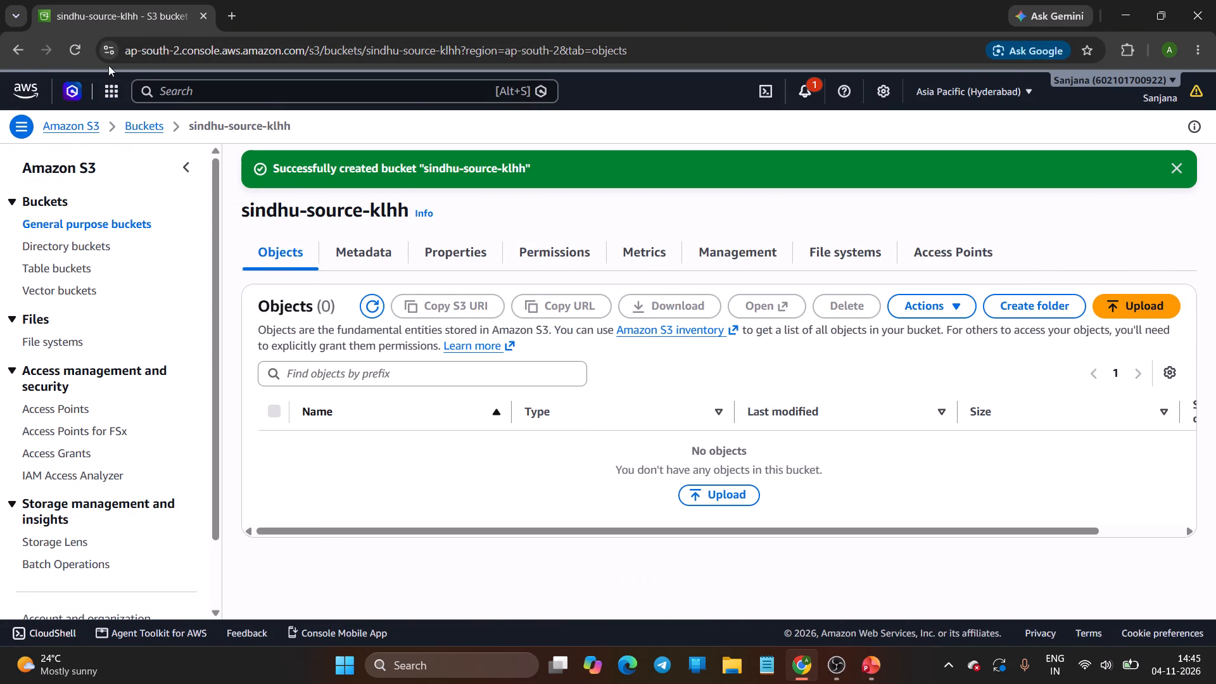
pyautogui.click(13, 51)
pyautogui.click(13, 51)
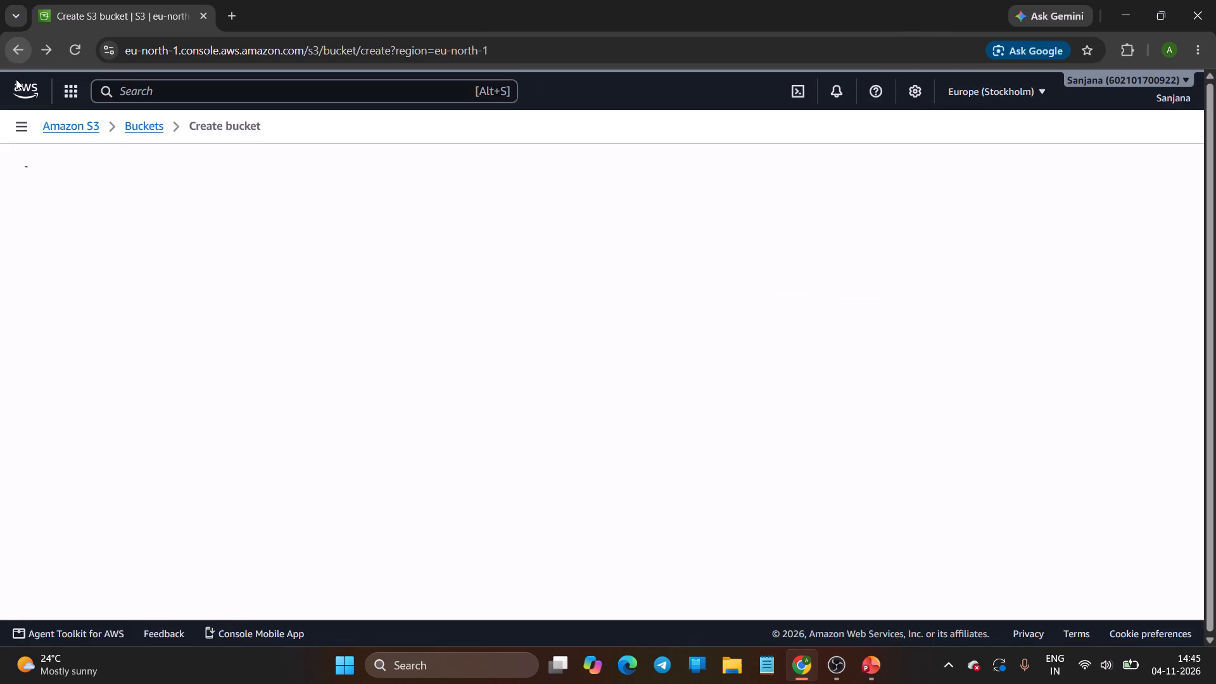
pyautogui.click(16, 46)
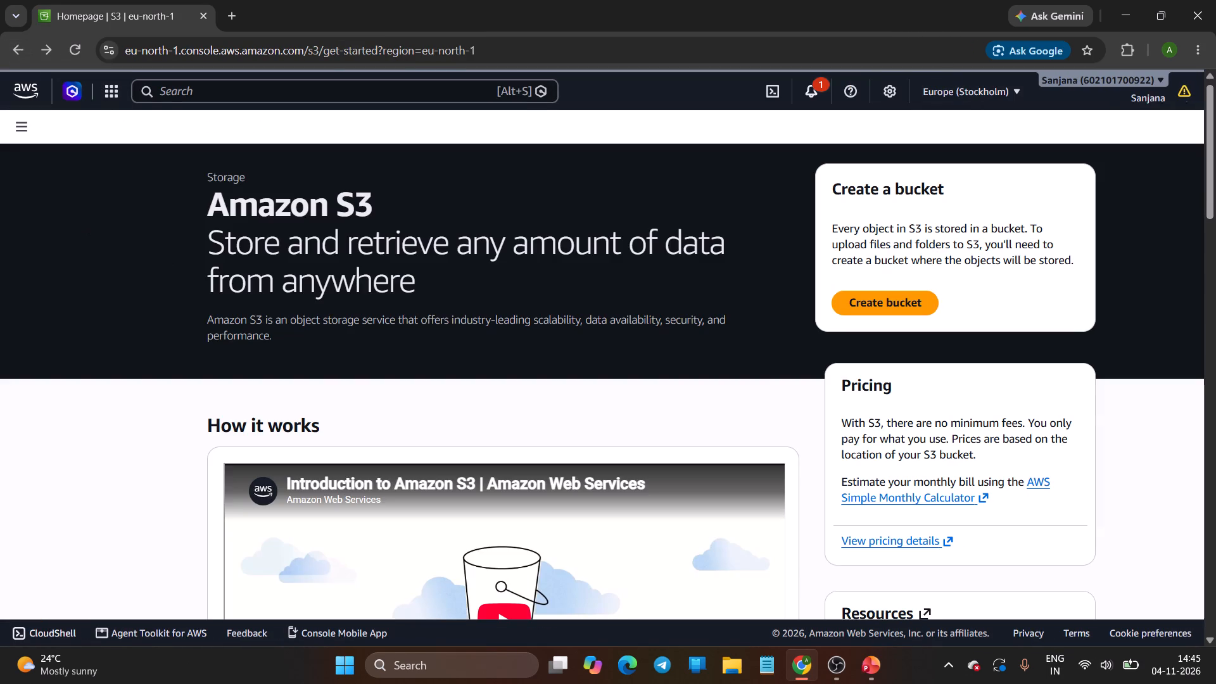
# Return to the AWS Console Home page for Europe (Stockholm).
pyautogui.click(27, 58)
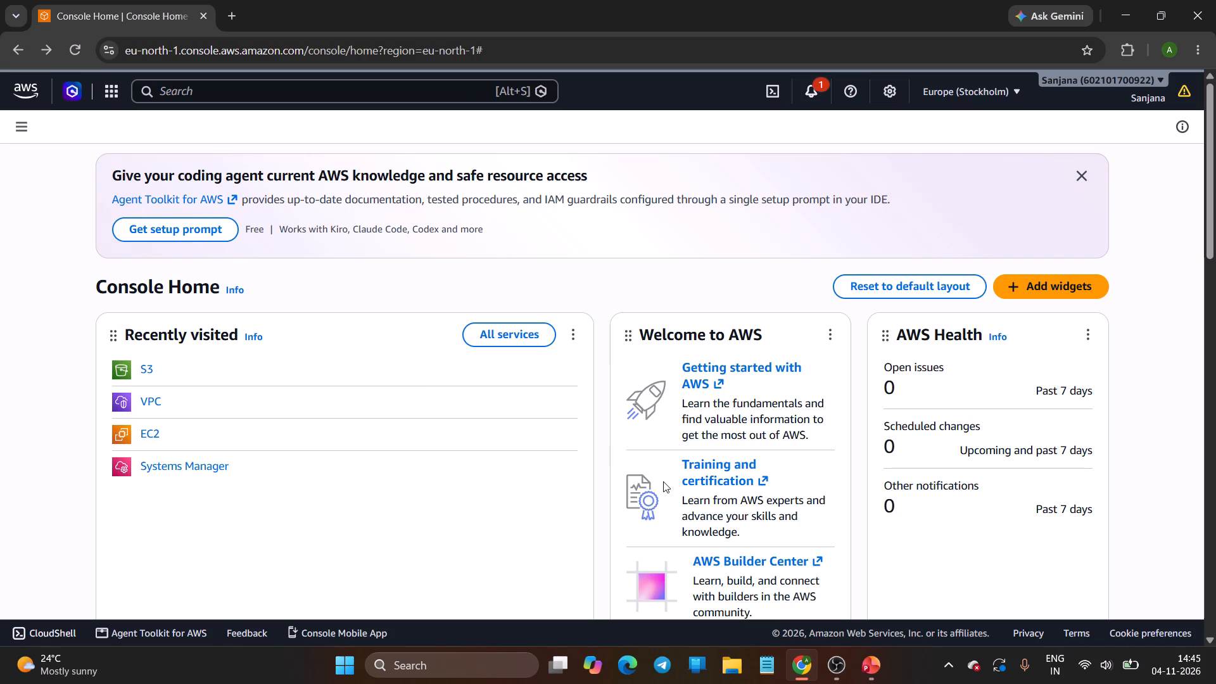
pyautogui.click(145, 364)
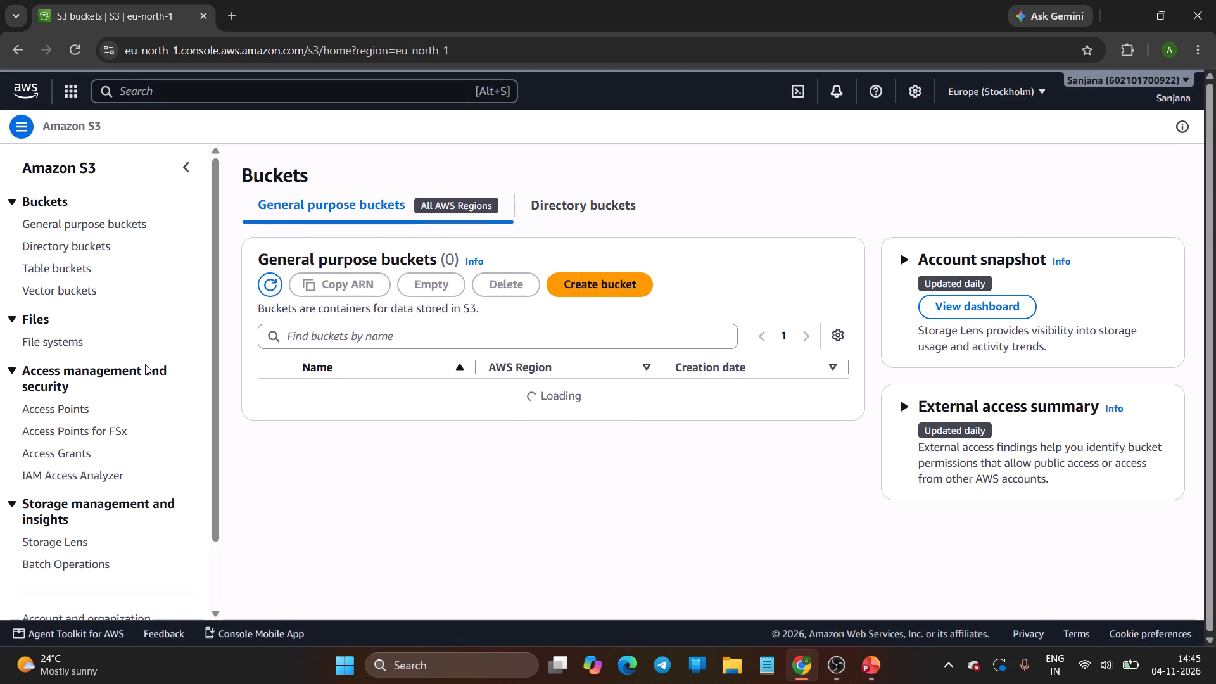
pyautogui.click(13, 47)
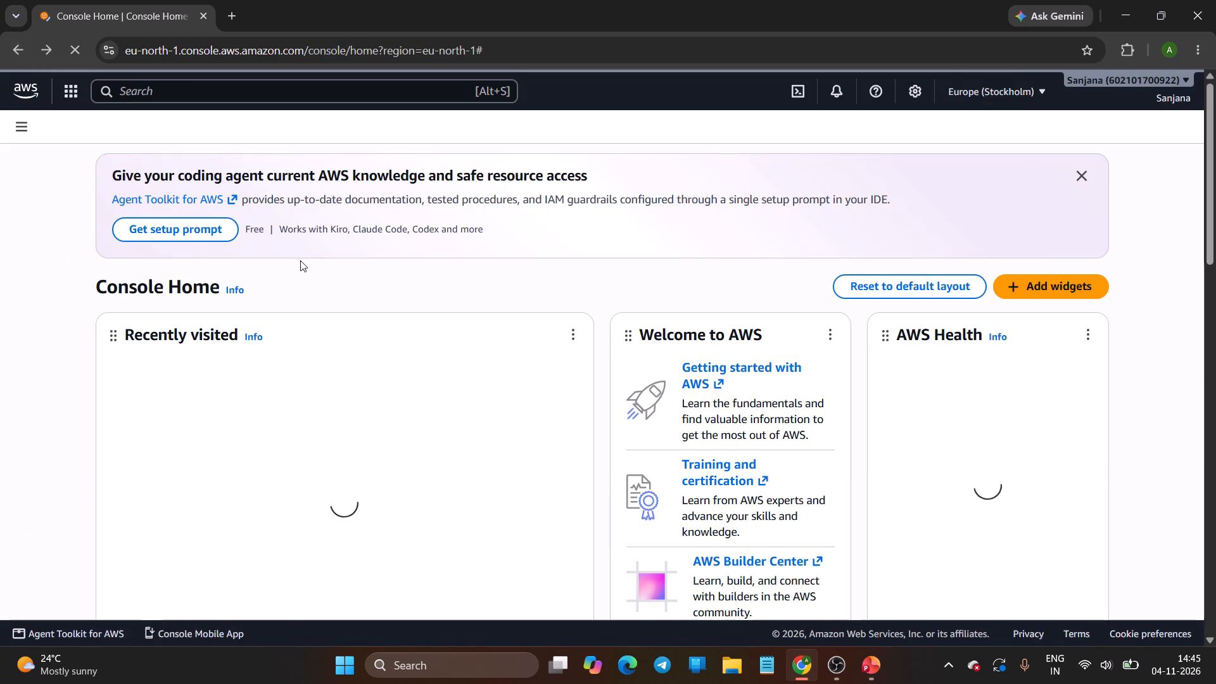
pyautogui.scroll(1, 337, 403)
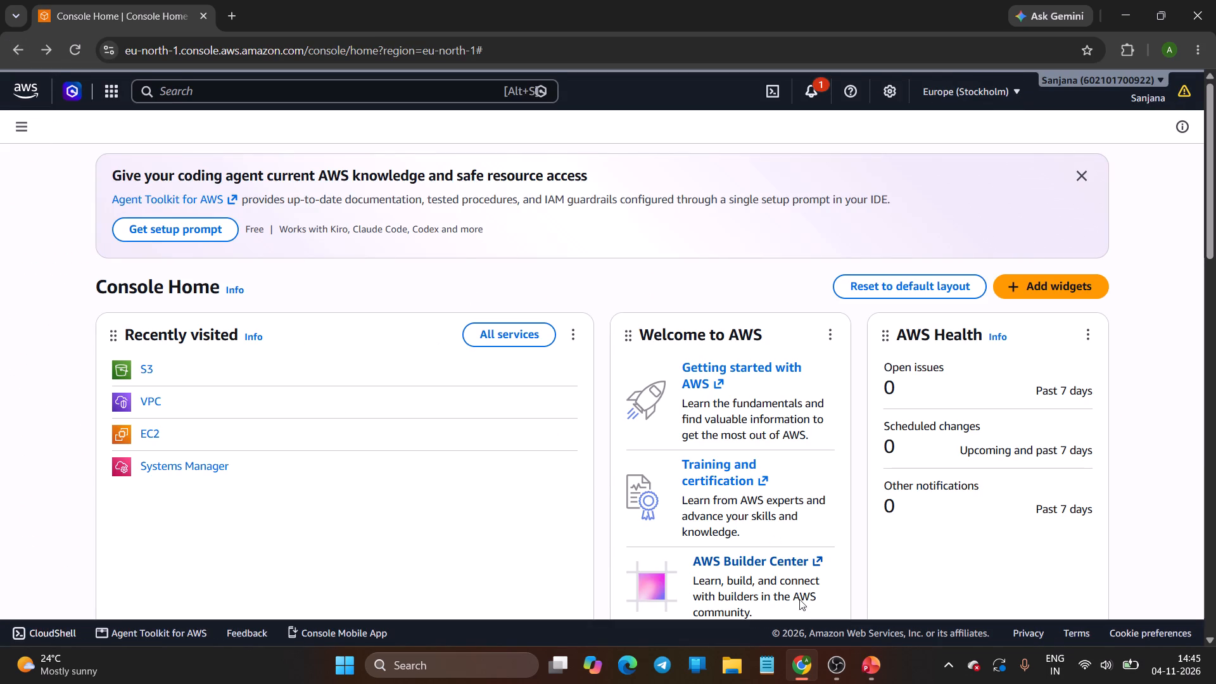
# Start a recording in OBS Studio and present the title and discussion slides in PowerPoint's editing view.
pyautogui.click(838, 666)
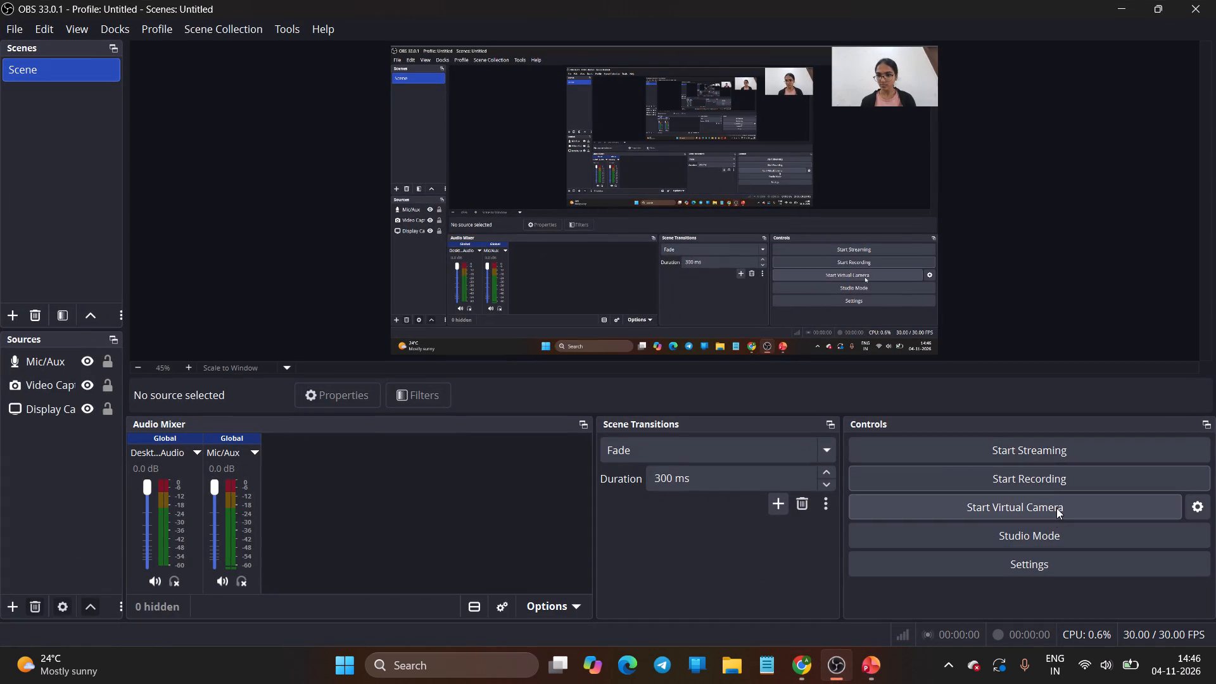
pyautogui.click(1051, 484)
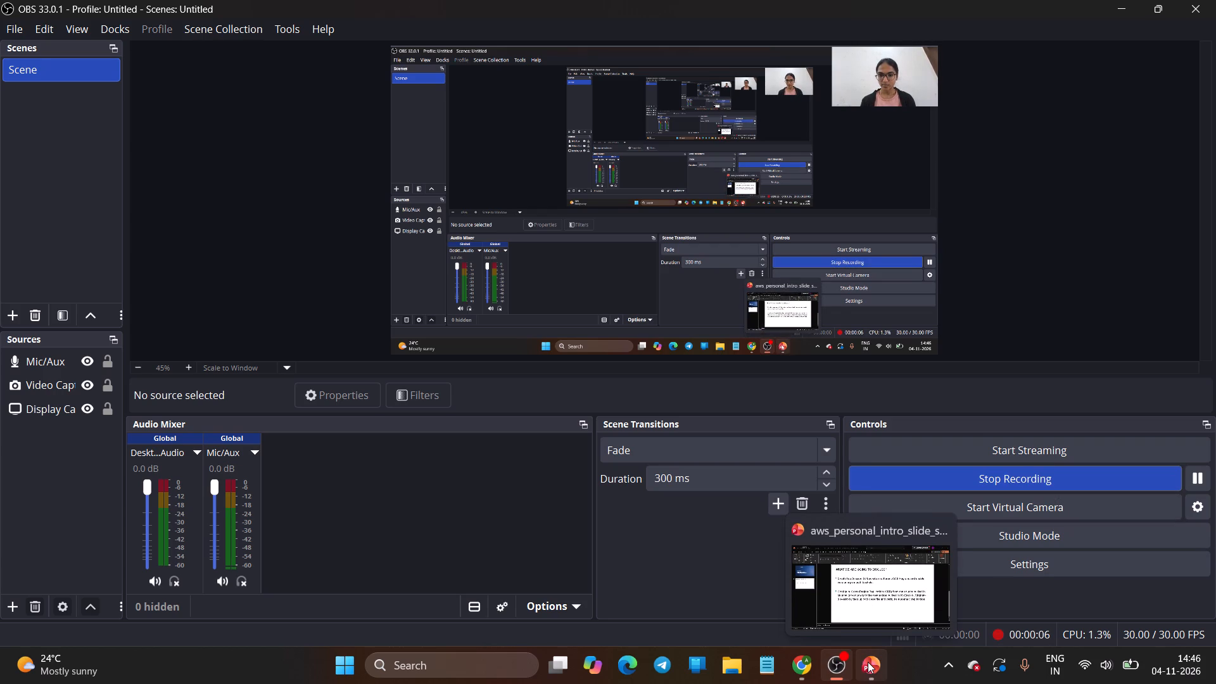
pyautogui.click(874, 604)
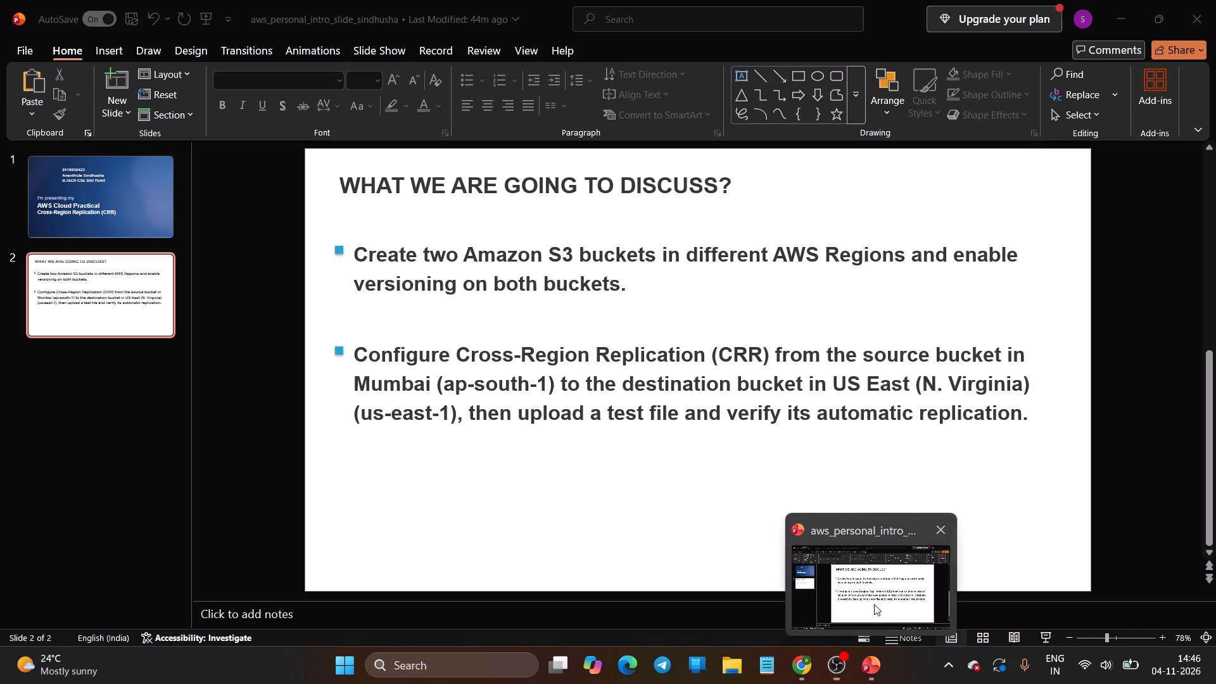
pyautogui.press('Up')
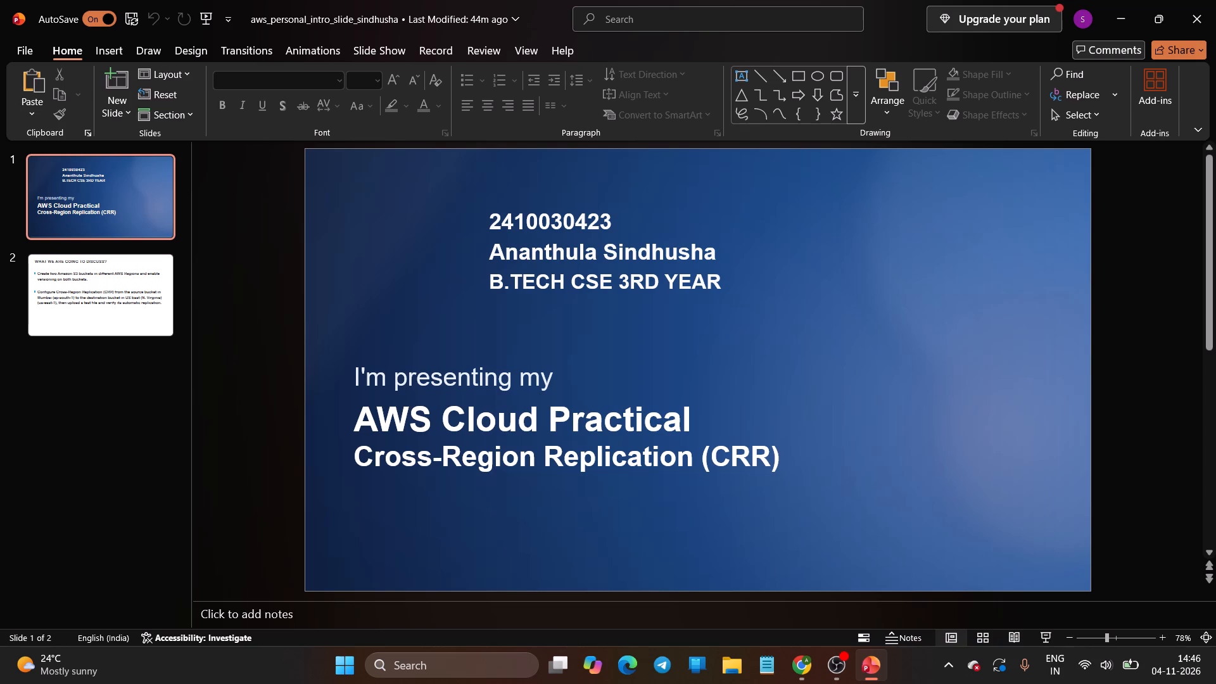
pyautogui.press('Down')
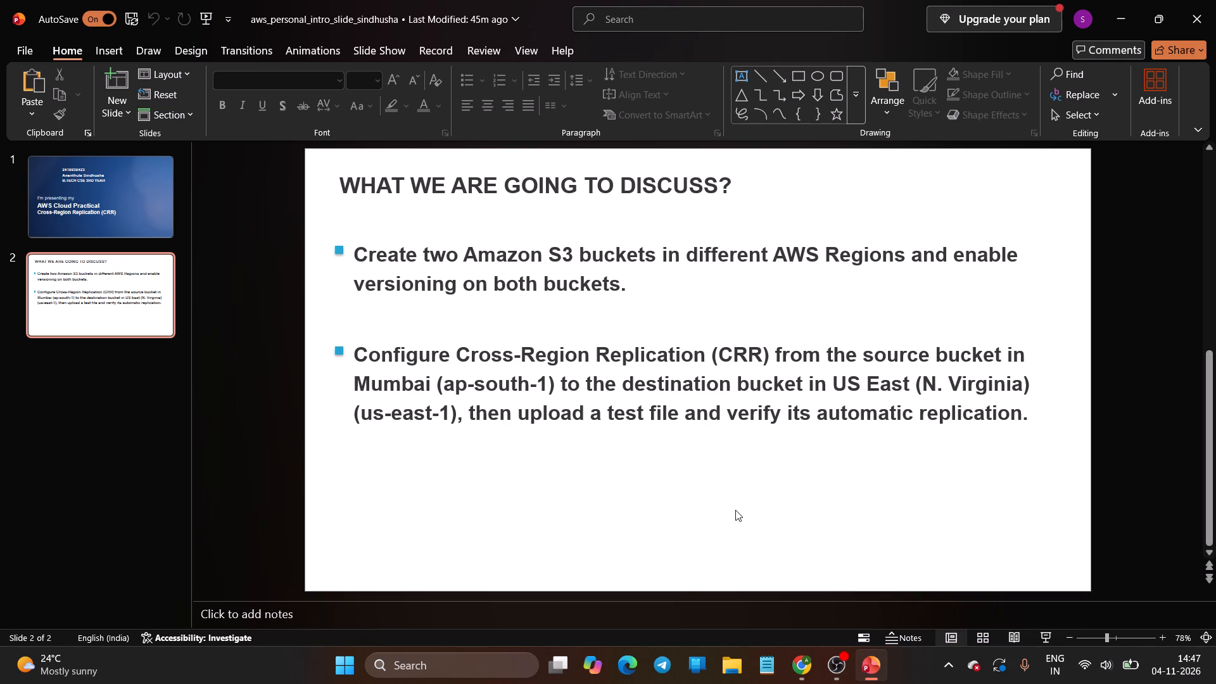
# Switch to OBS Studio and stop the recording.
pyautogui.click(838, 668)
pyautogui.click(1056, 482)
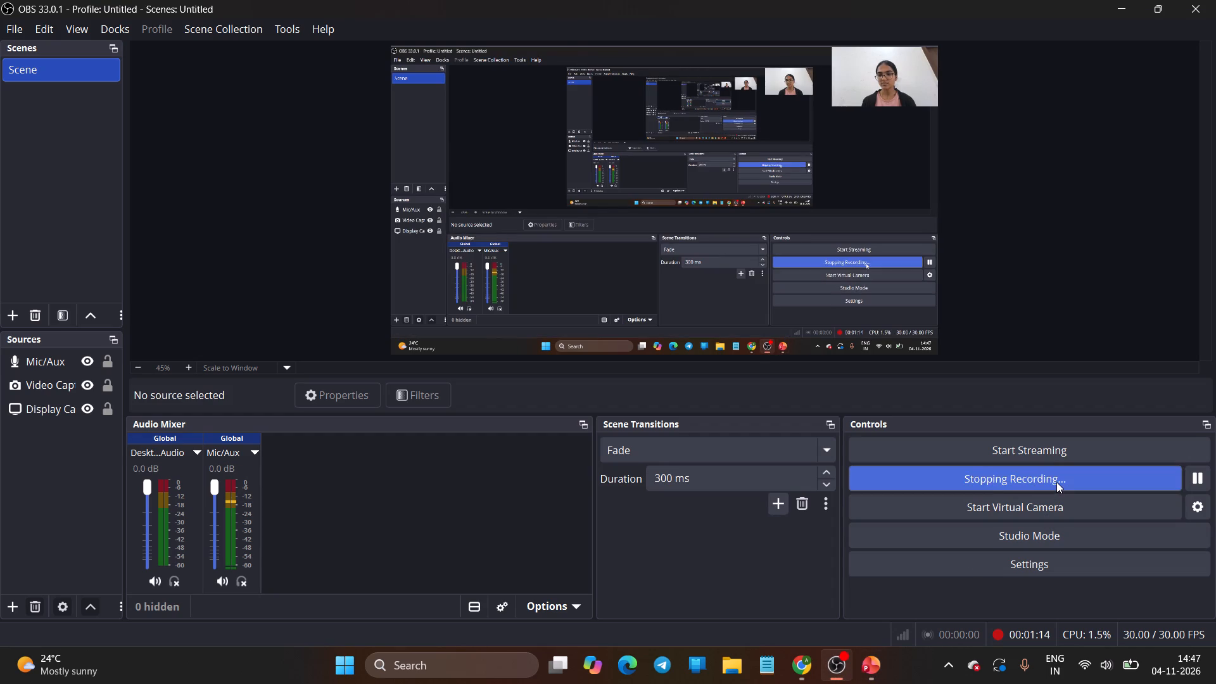
# Go back to the title slide in PowerPoint and start a new recording in OBS Studio.
pyautogui.click(876, 662)
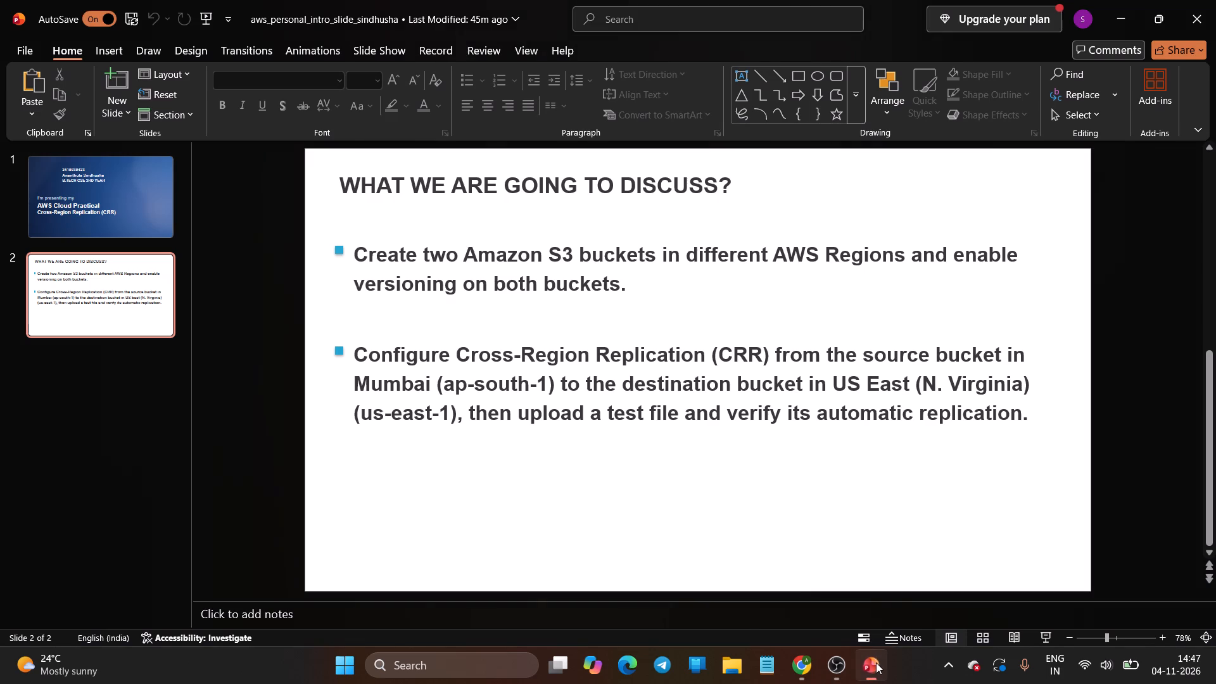
pyautogui.press('Up')
pyautogui.click(838, 656)
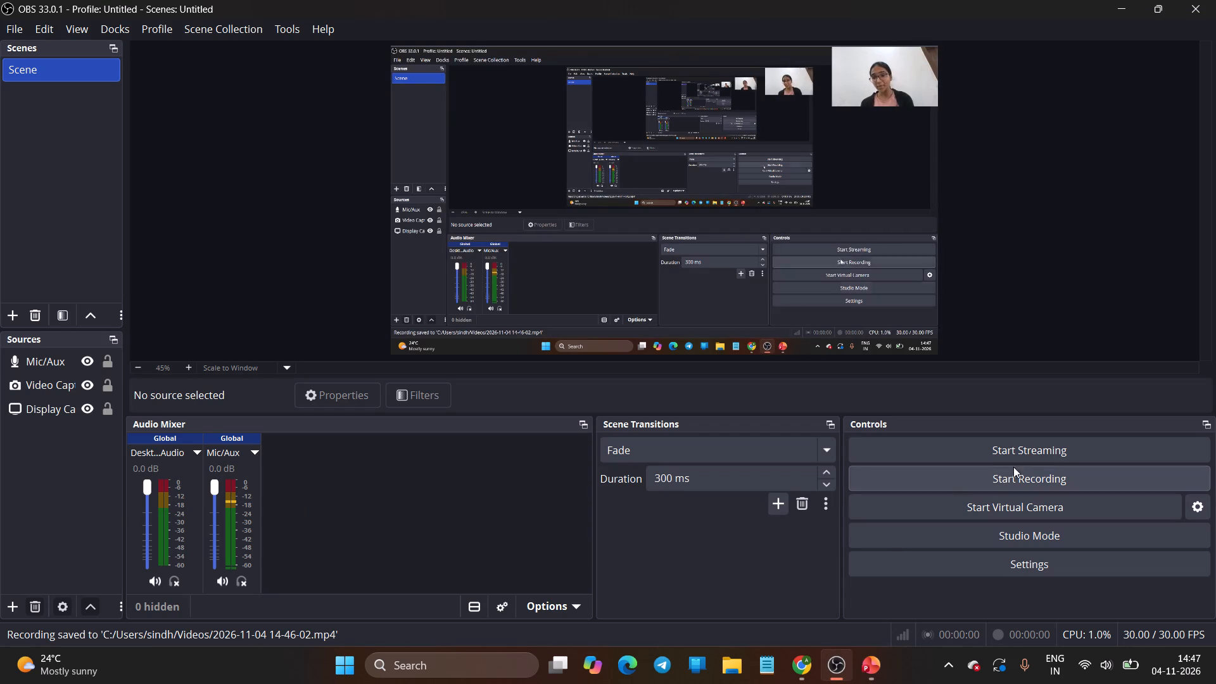
pyautogui.click(1041, 478)
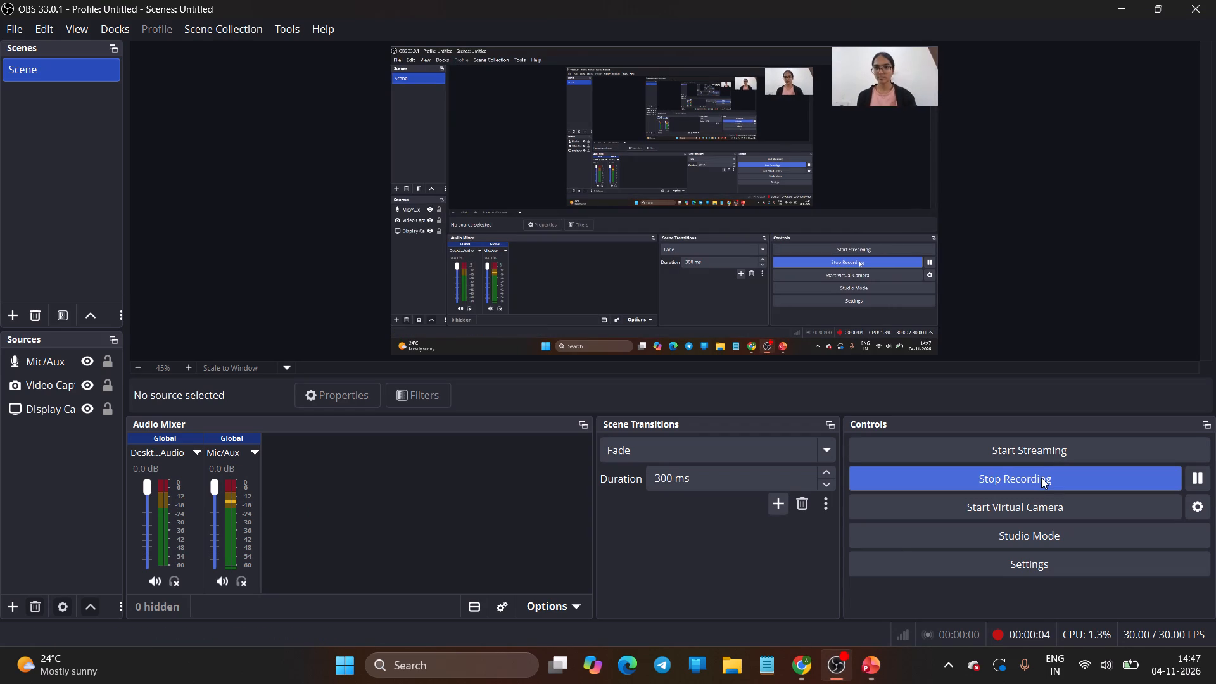
# Switch to PowerPoint and present the title and discussion slides as a full-screen slide show, then end the show.
pyautogui.click(870, 662)
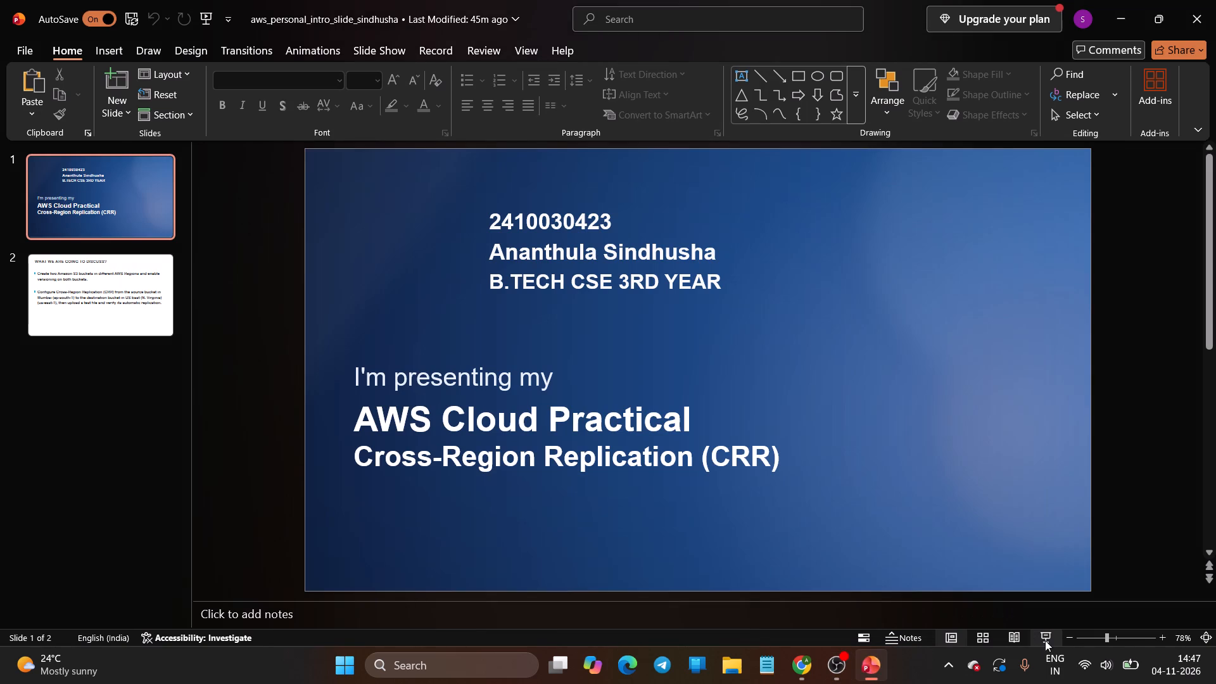
pyautogui.click(1045, 640)
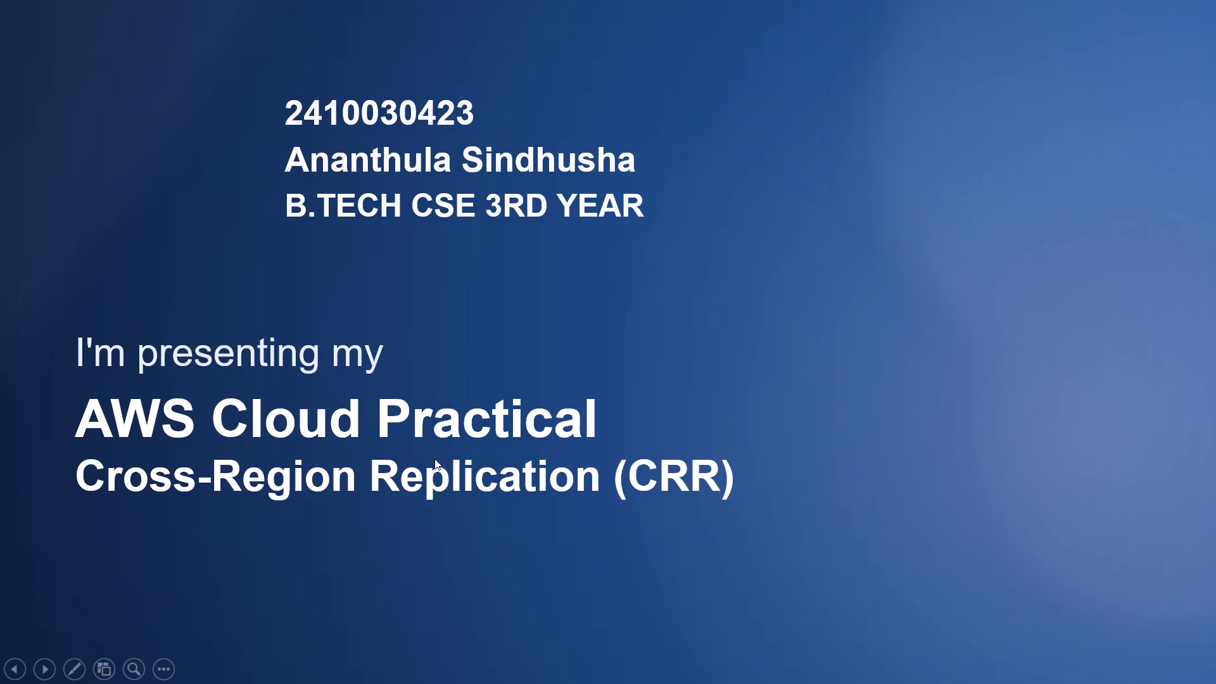
pyautogui.press('Down')
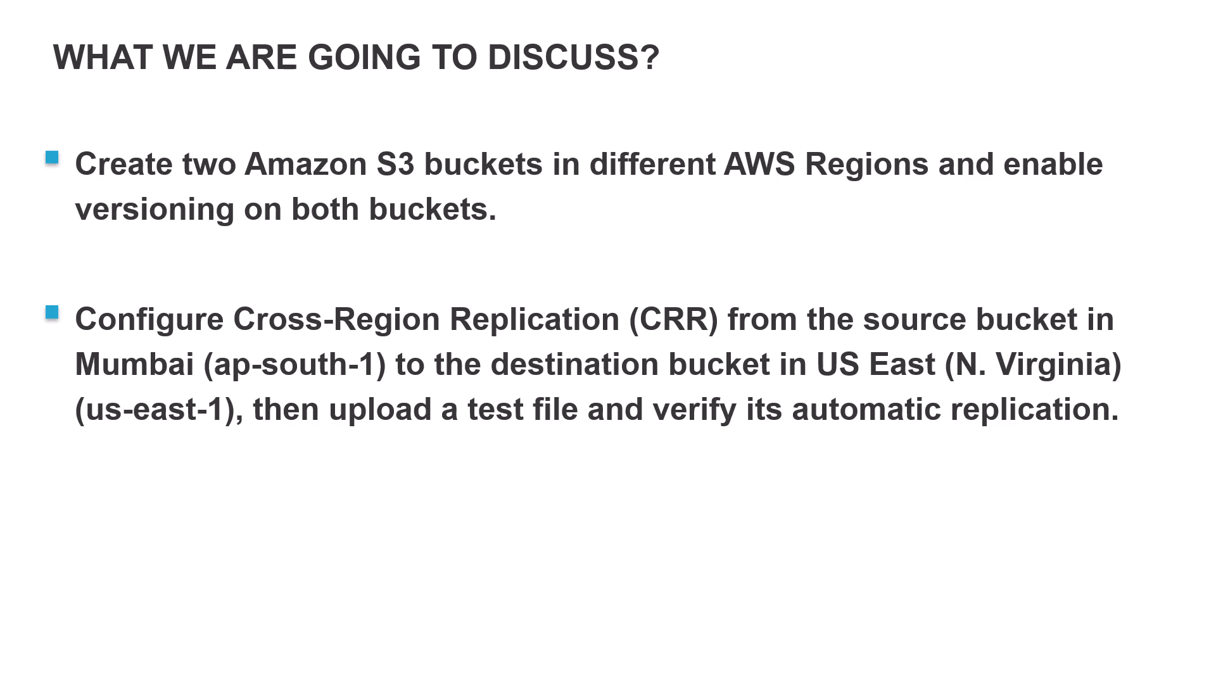
pyautogui.press('Escape')
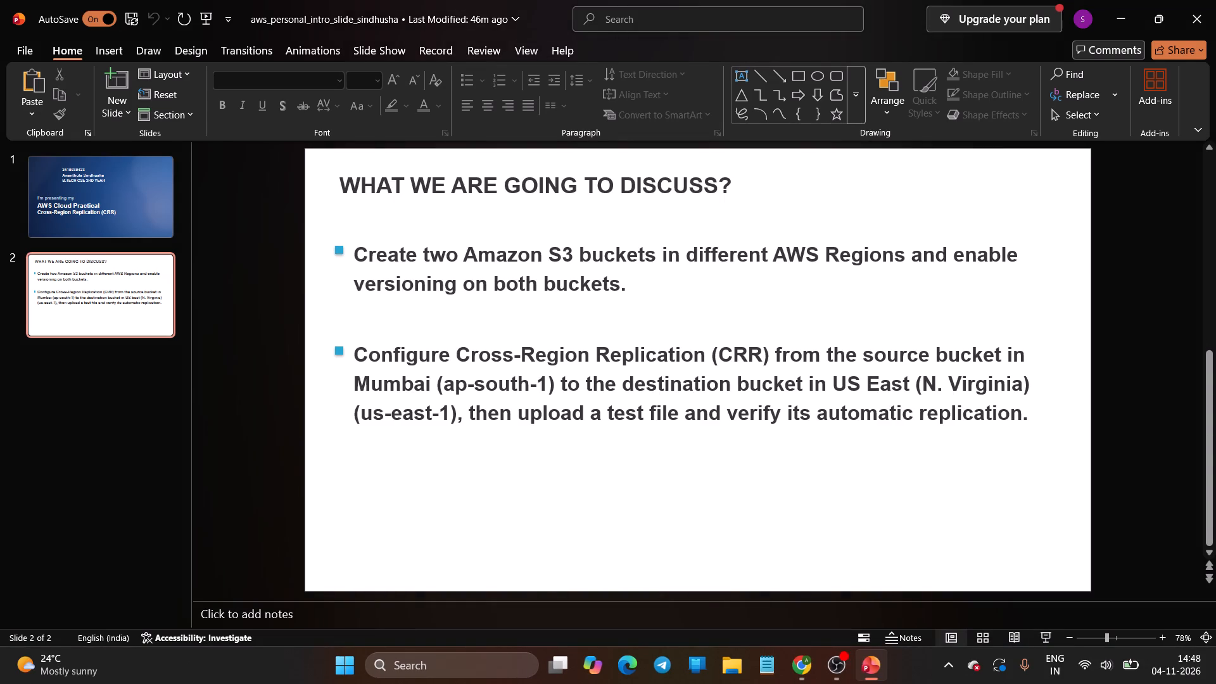
# Switch to the AWS console in Chrome, search for s3 and open the S3 service.
pyautogui.click(797, 667)
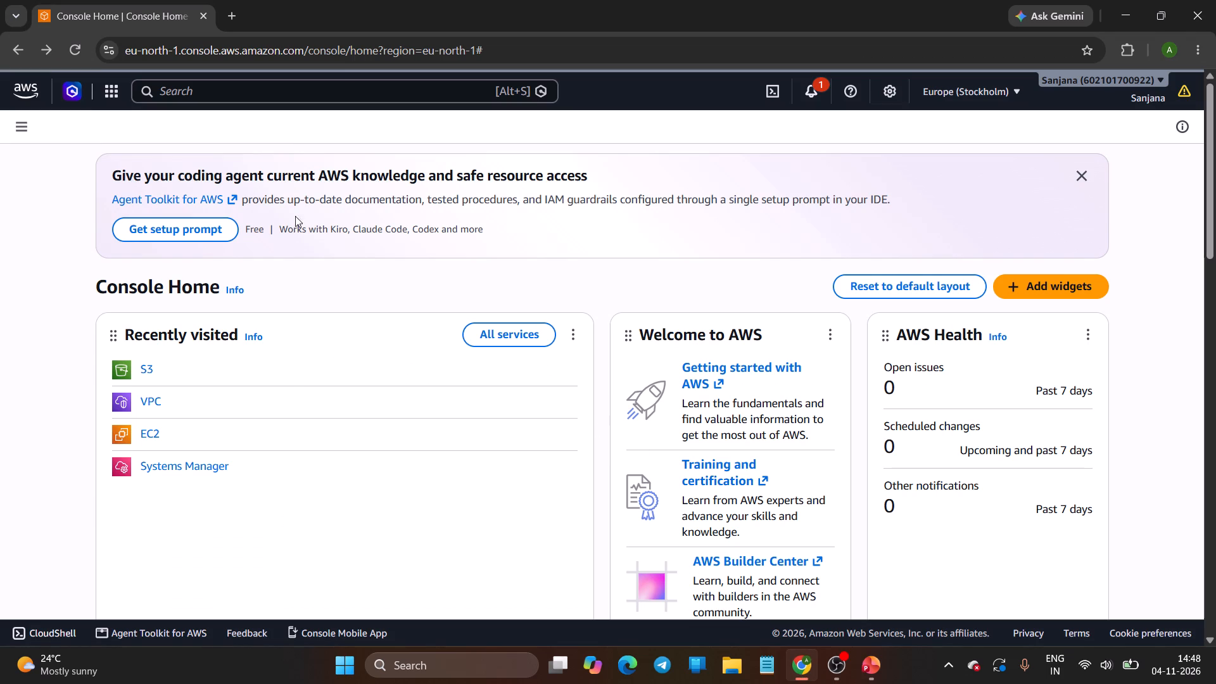
pyautogui.click(322, 89)
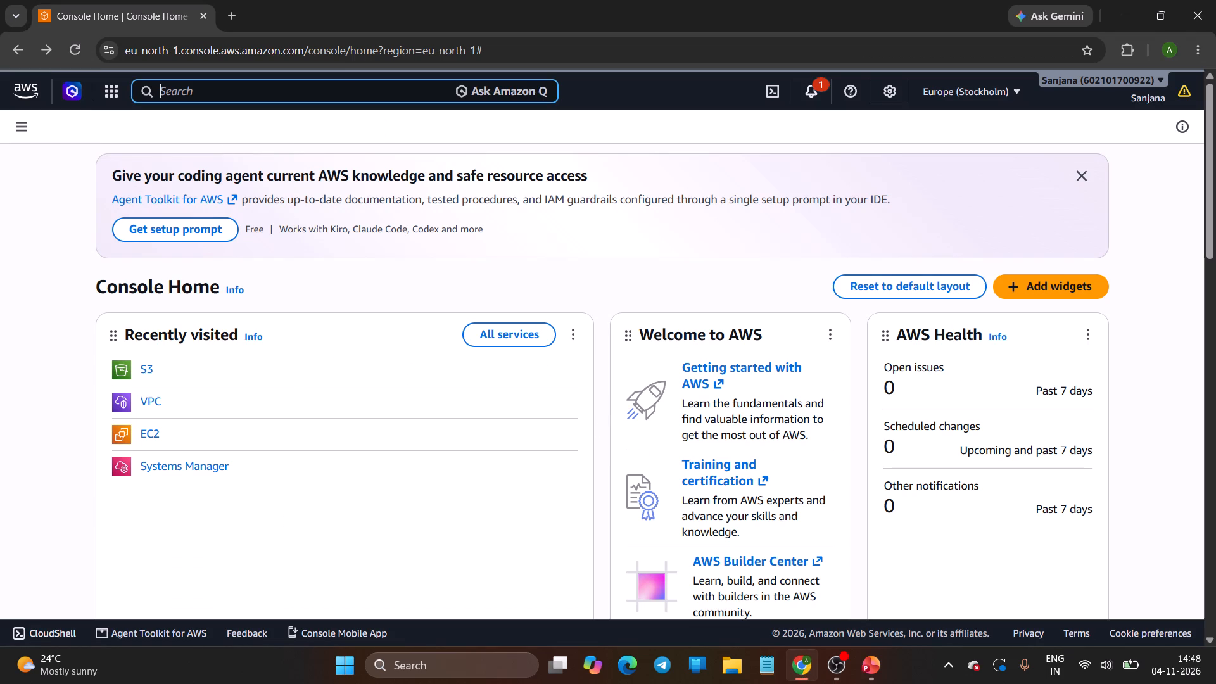
pyautogui.write('s3')
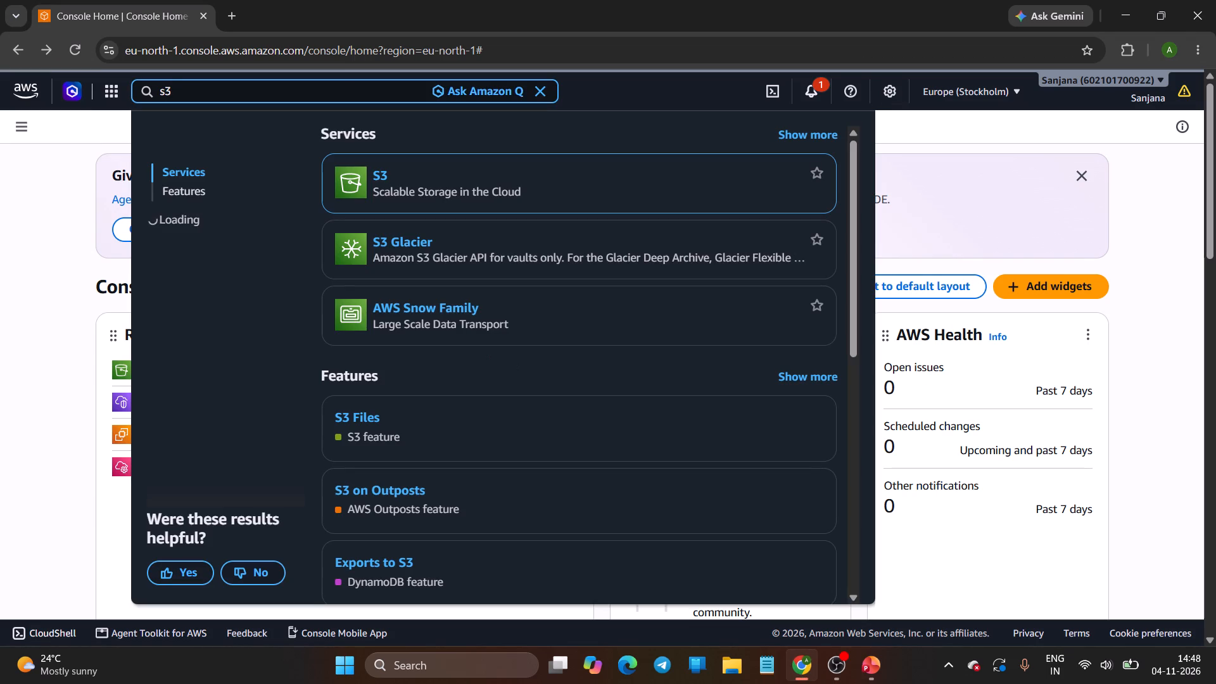
pyautogui.click(380, 177)
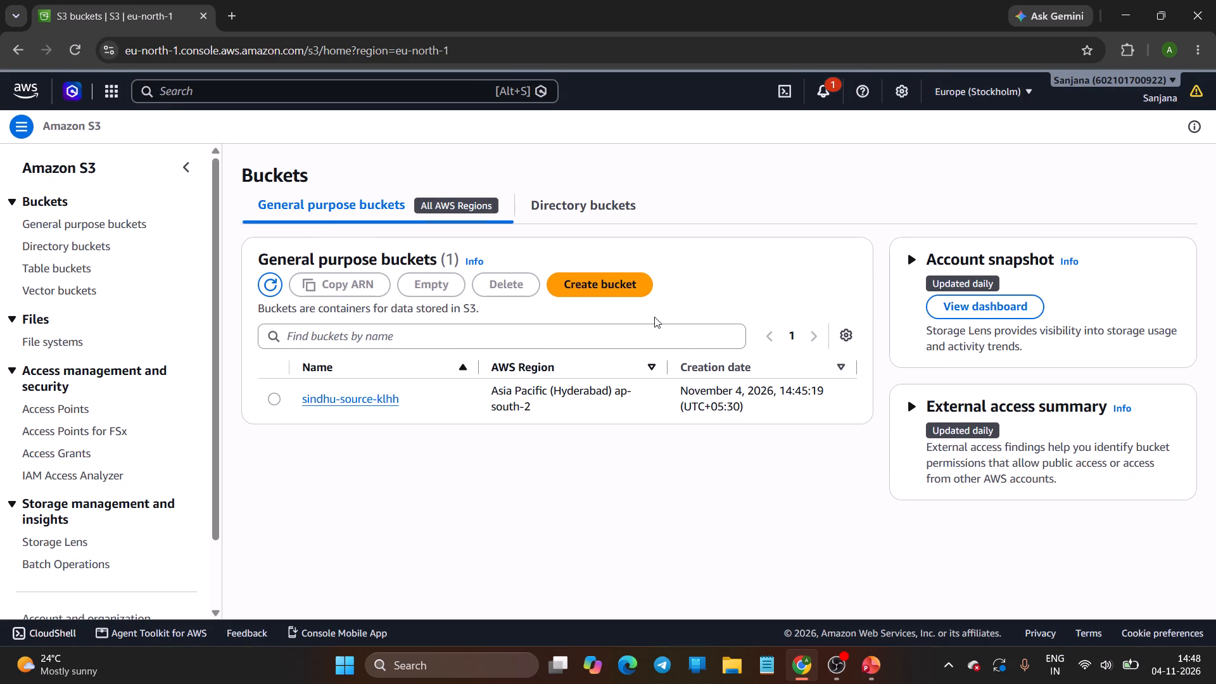
# Start creating a new bucket and switch the region to Asia Pacific (Hyderabad) ap-south-2.
pyautogui.click(616, 286)
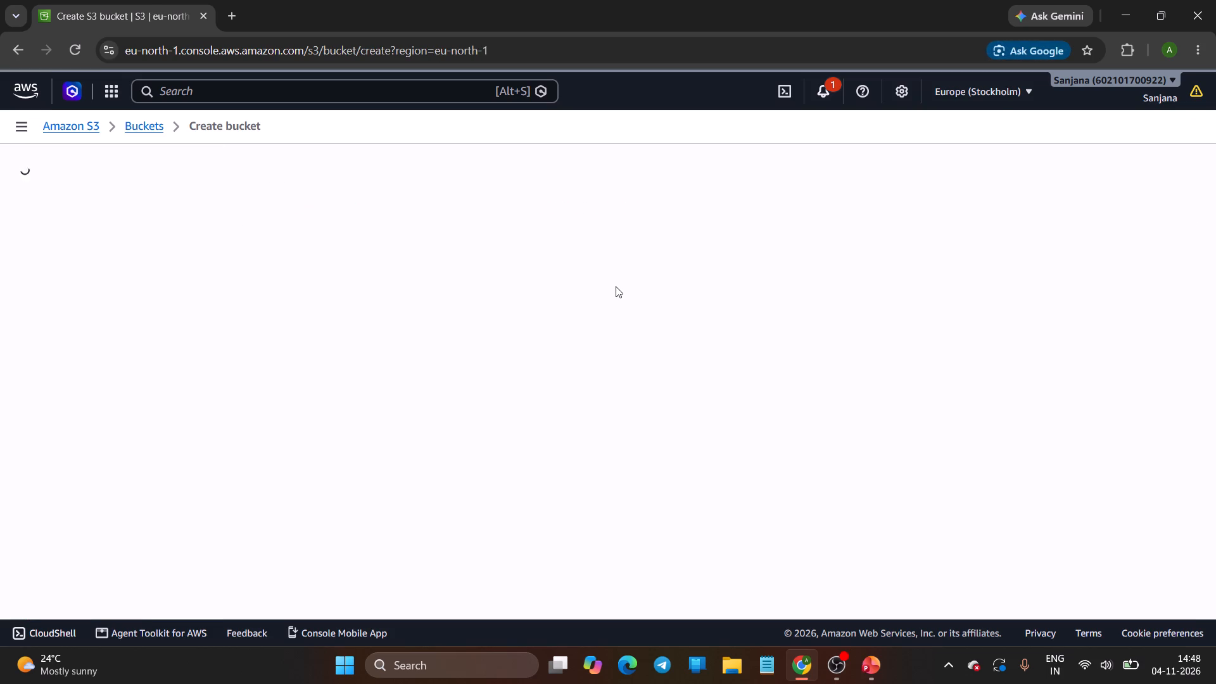
pyautogui.click(987, 93)
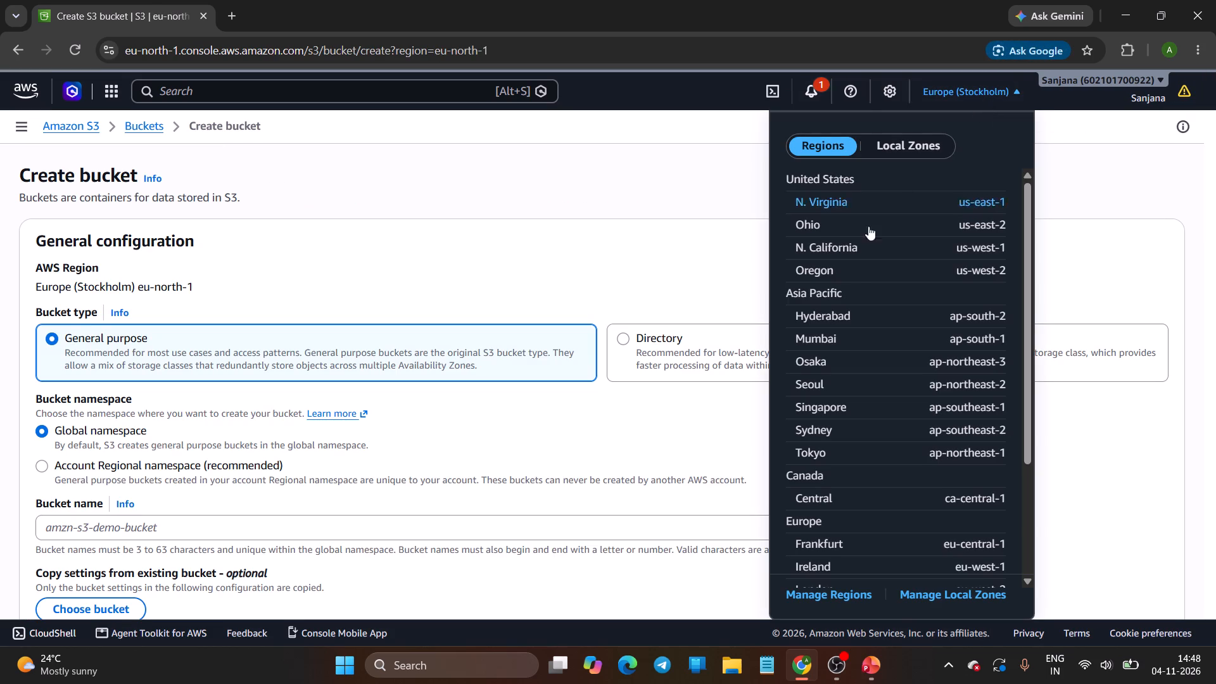
pyautogui.click(864, 312)
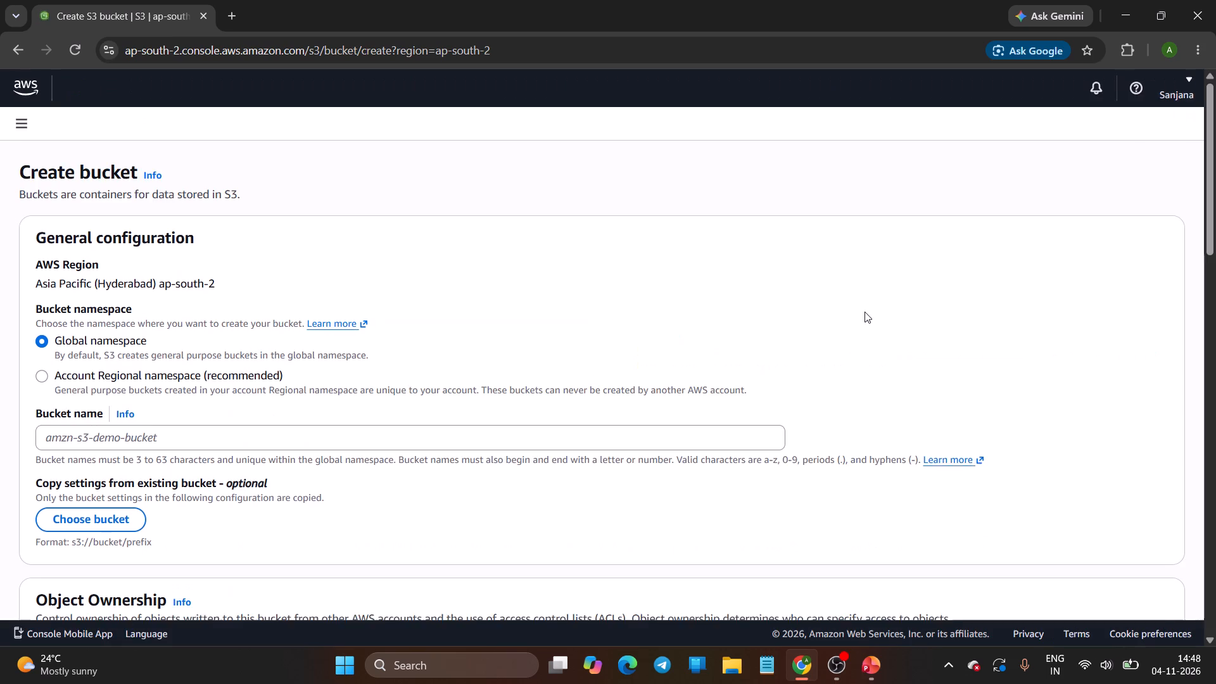
# Name the bucket sanjana-source-klh and create it with the default settings.
pyautogui.scroll(-1, 256, 403)
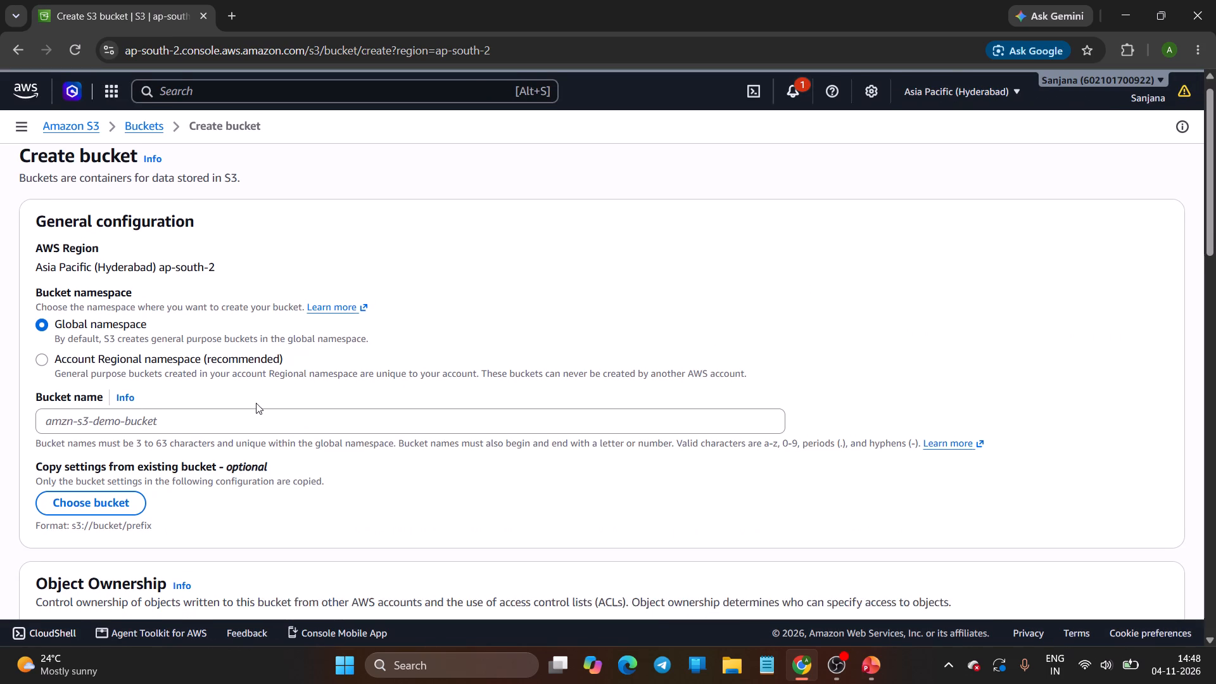
pyautogui.scroll(-1, 256, 403)
pyautogui.scroll(-1, 167, 405)
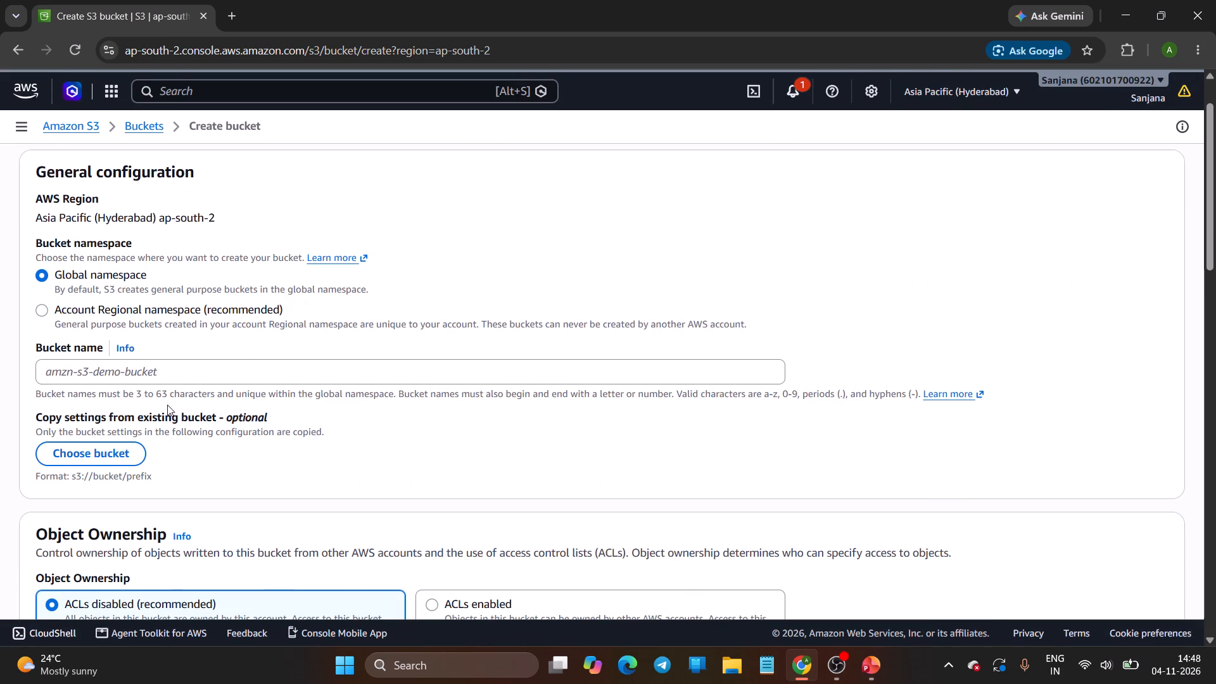
pyautogui.click(140, 374)
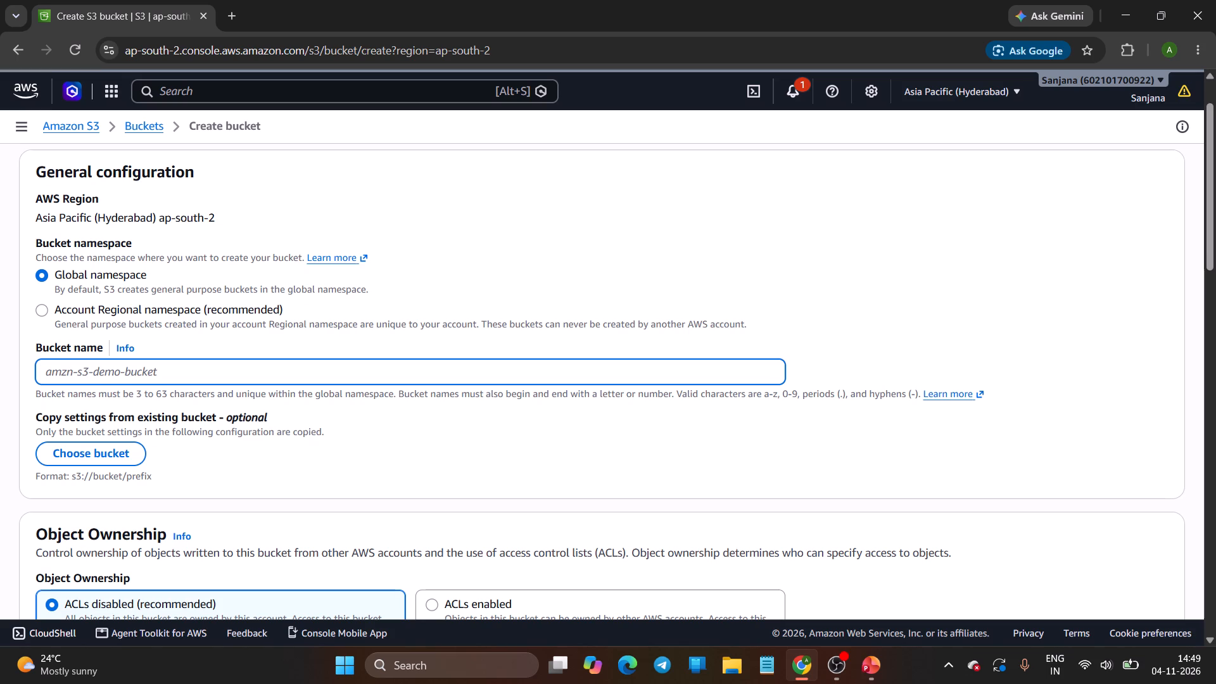
pyautogui.write('sanjana')
pyautogui.write('-soruce')
pyautogui.press('-')
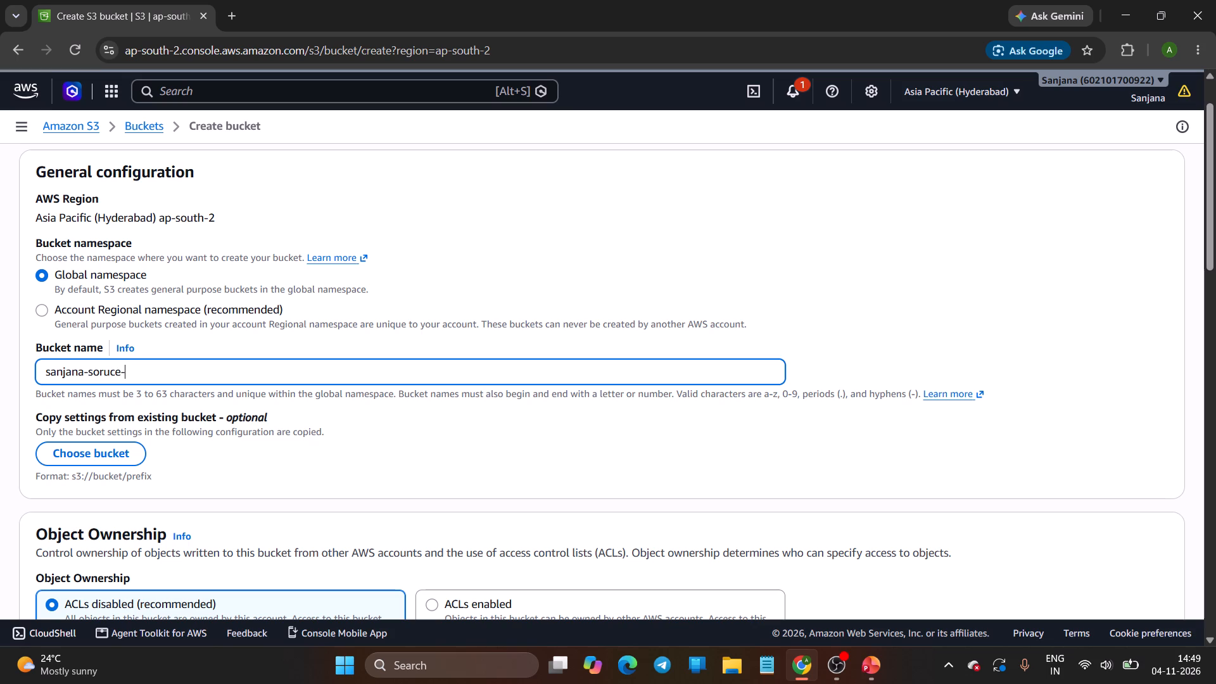
pyautogui.press('BackSpace')
pyautogui.press('BackSpace')
pyautogui.press('BackSpace')
pyautogui.press('BackSpace')
pyautogui.press('BackSpace')
pyautogui.write('urce-klh')
pyautogui.scroll(-12, 270, 440)
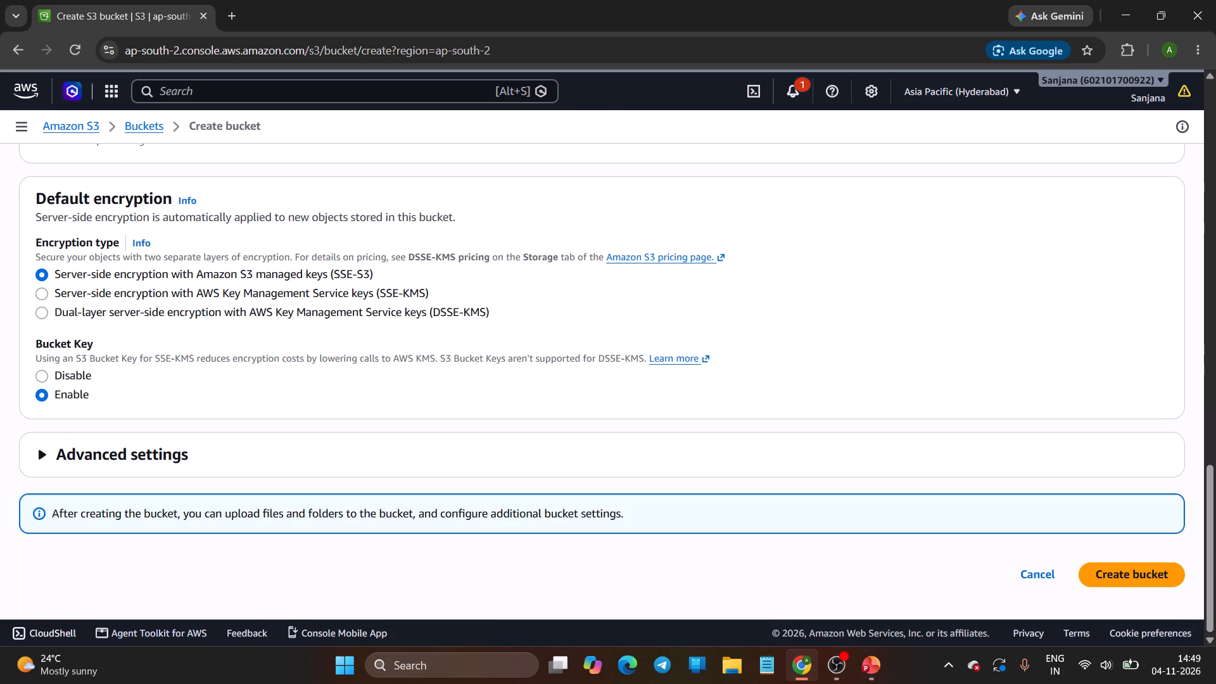
pyautogui.click(1127, 569)
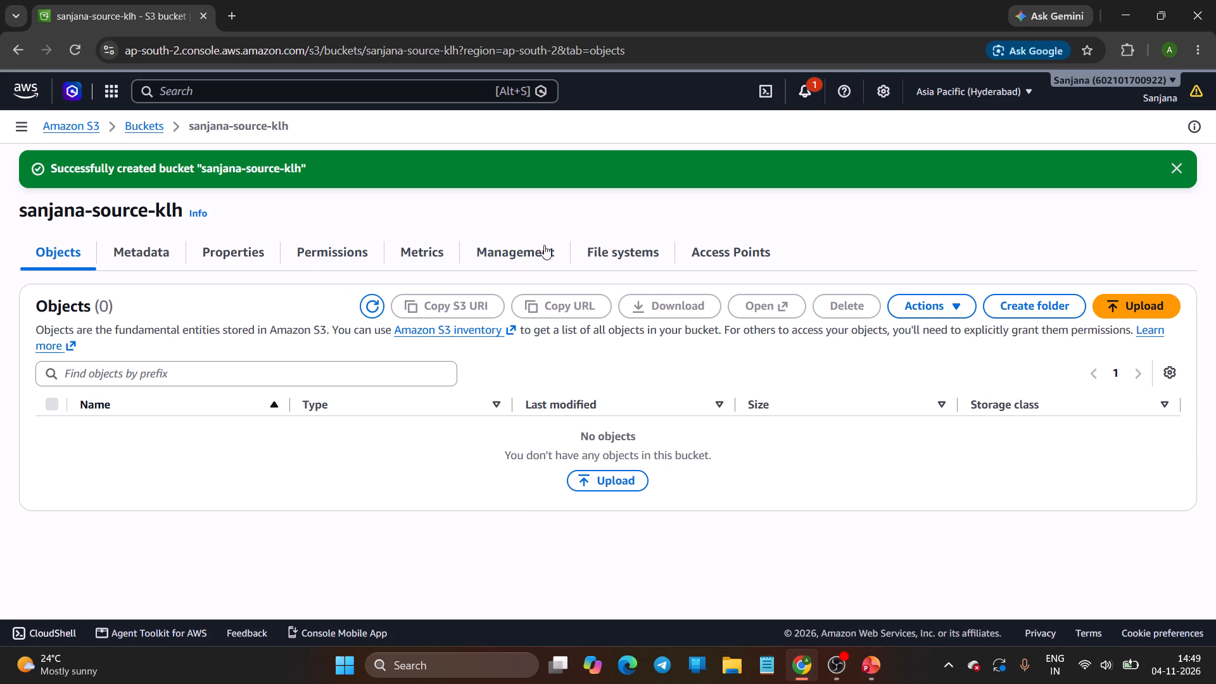
# Enable Bucket Versioning in the properties of the sanjana-source-klh bucket and save the change.
pyautogui.click(358, 252)
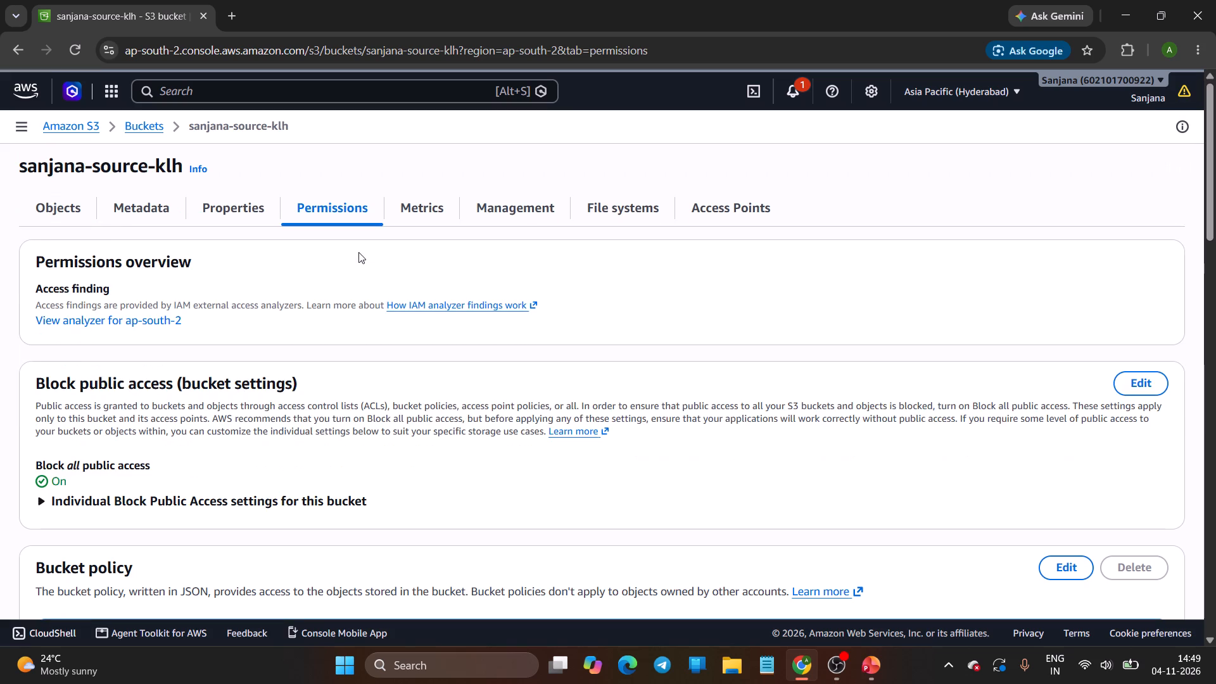
pyautogui.scroll(-4, 296, 405)
pyautogui.scroll(3, 296, 405)
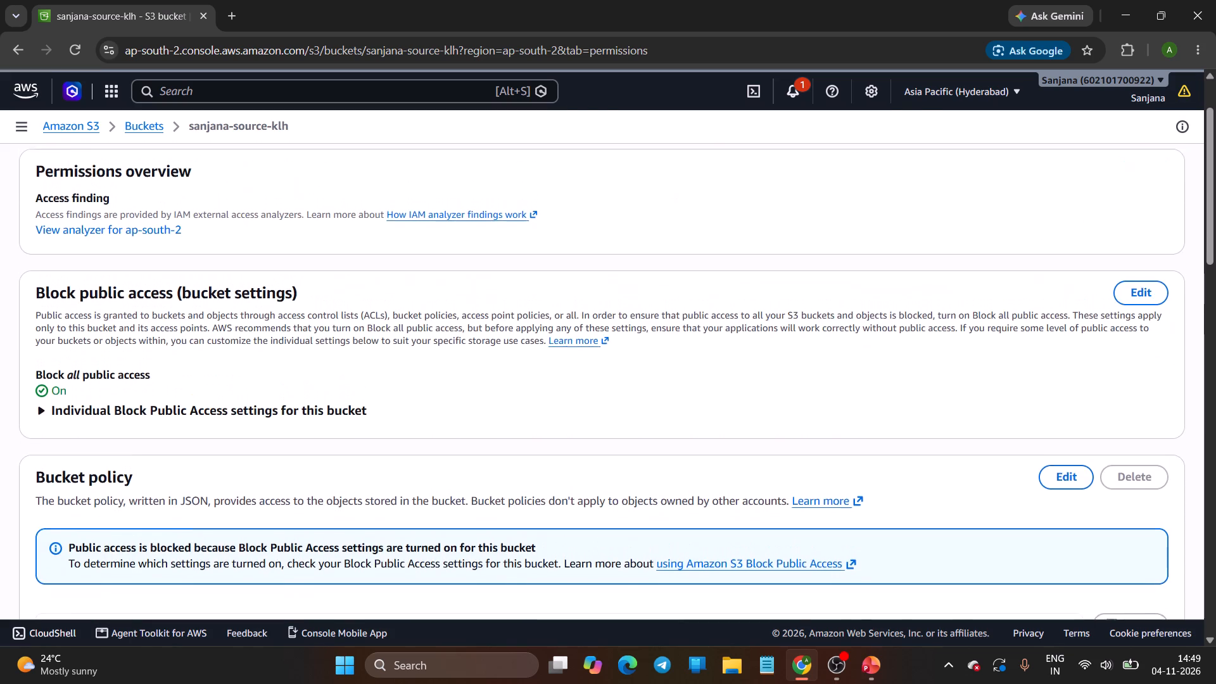
pyautogui.scroll(1, 296, 405)
pyautogui.click(220, 206)
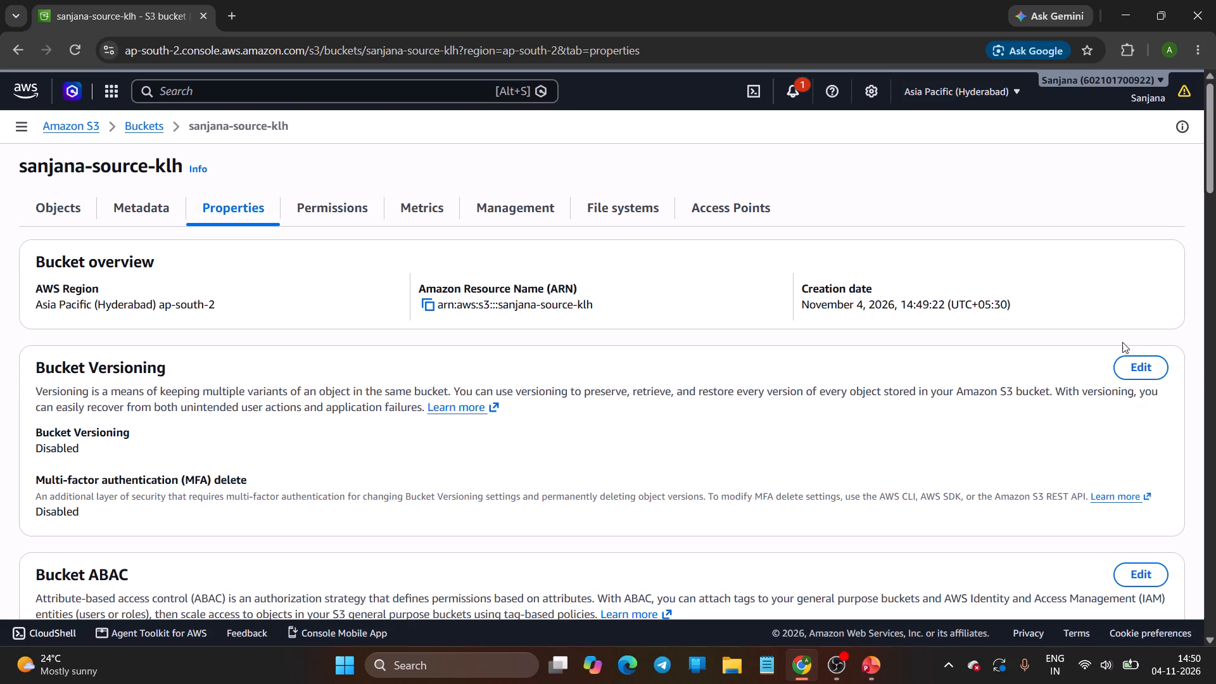
pyautogui.click(1148, 372)
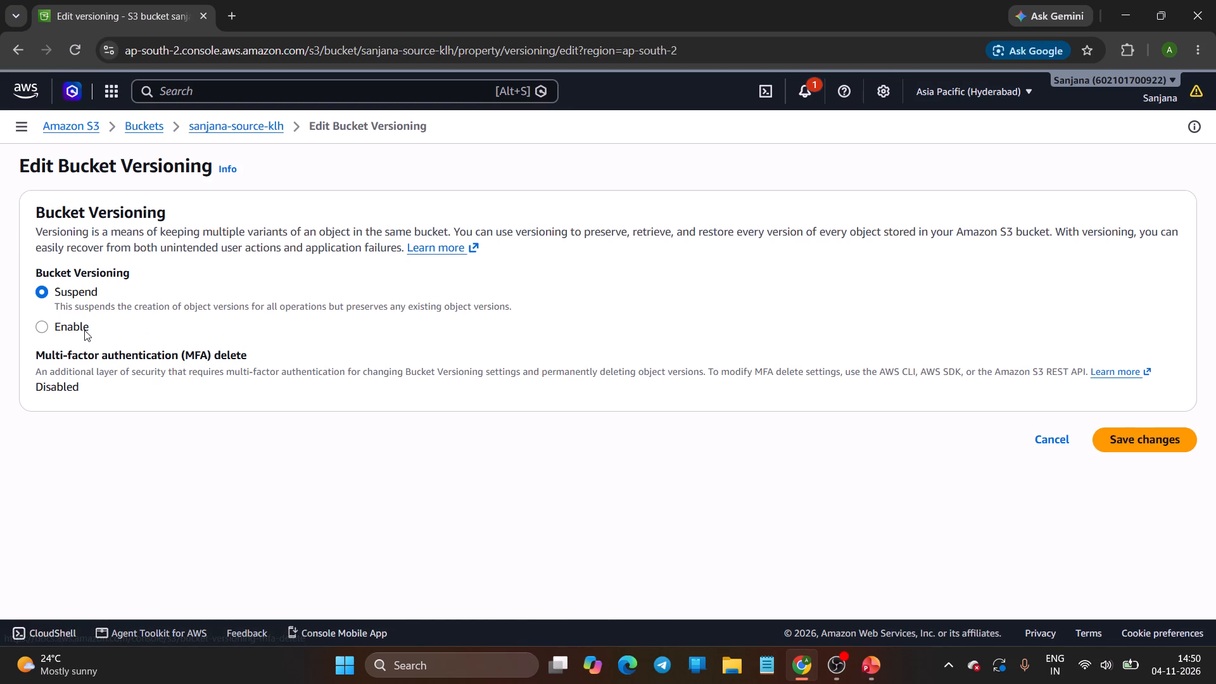
pyautogui.click(42, 327)
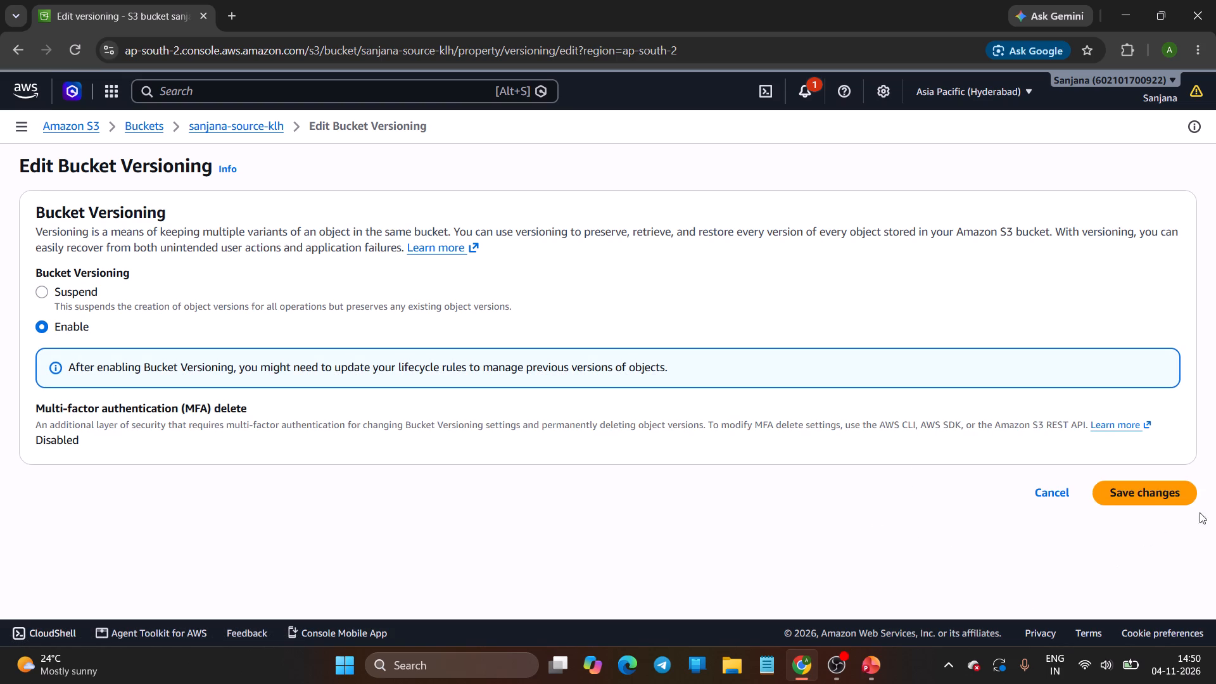
pyautogui.click(1158, 491)
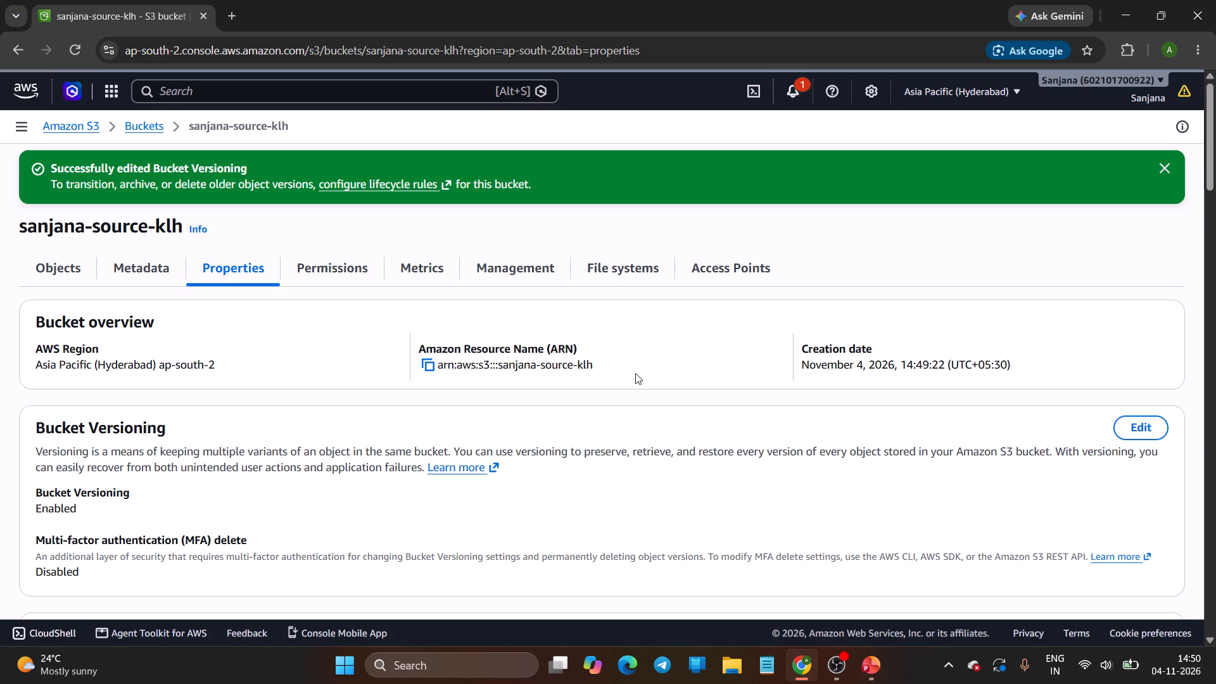
# Return to the S3 bucket list, start creating a new bucket and switch the region to US East (N. Virginia) us-east-1.
pyautogui.click(976, 92)
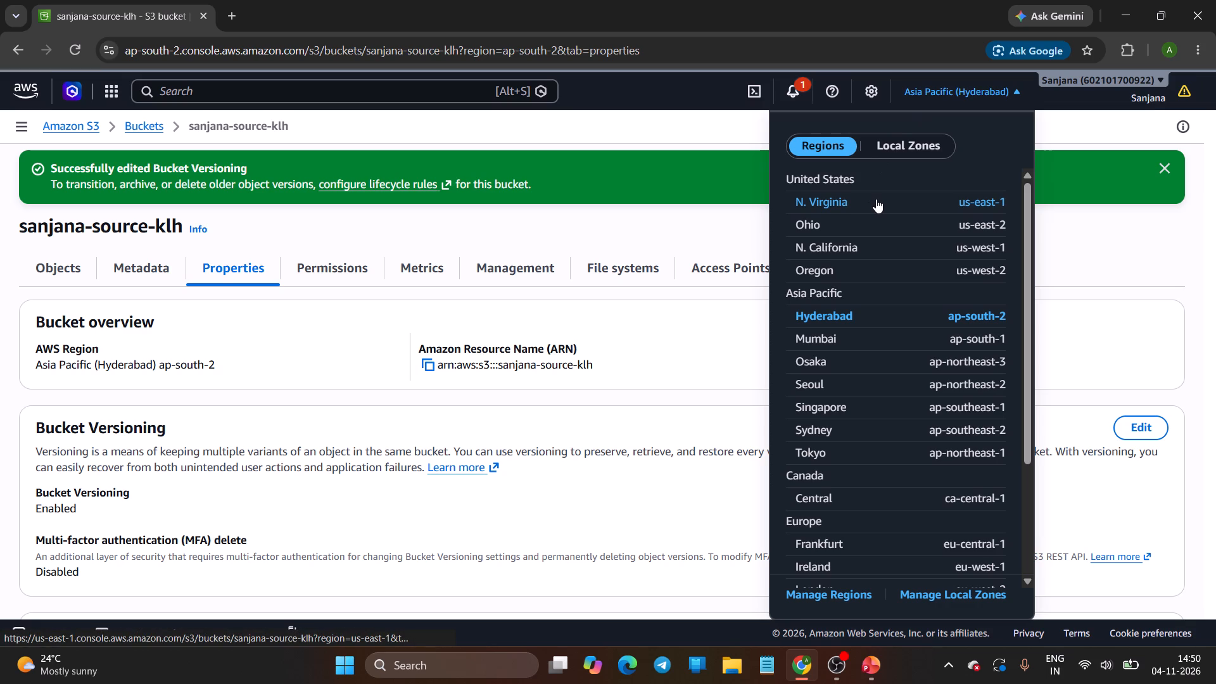
pyautogui.click(870, 199)
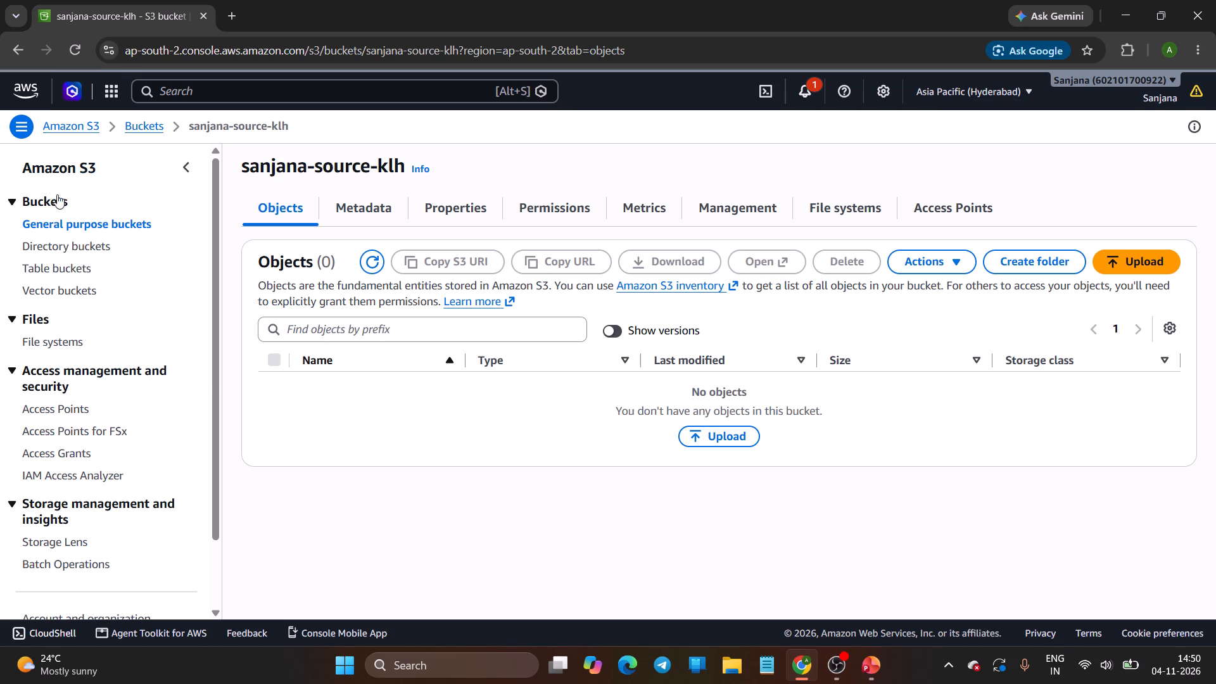
pyautogui.click(214, 87)
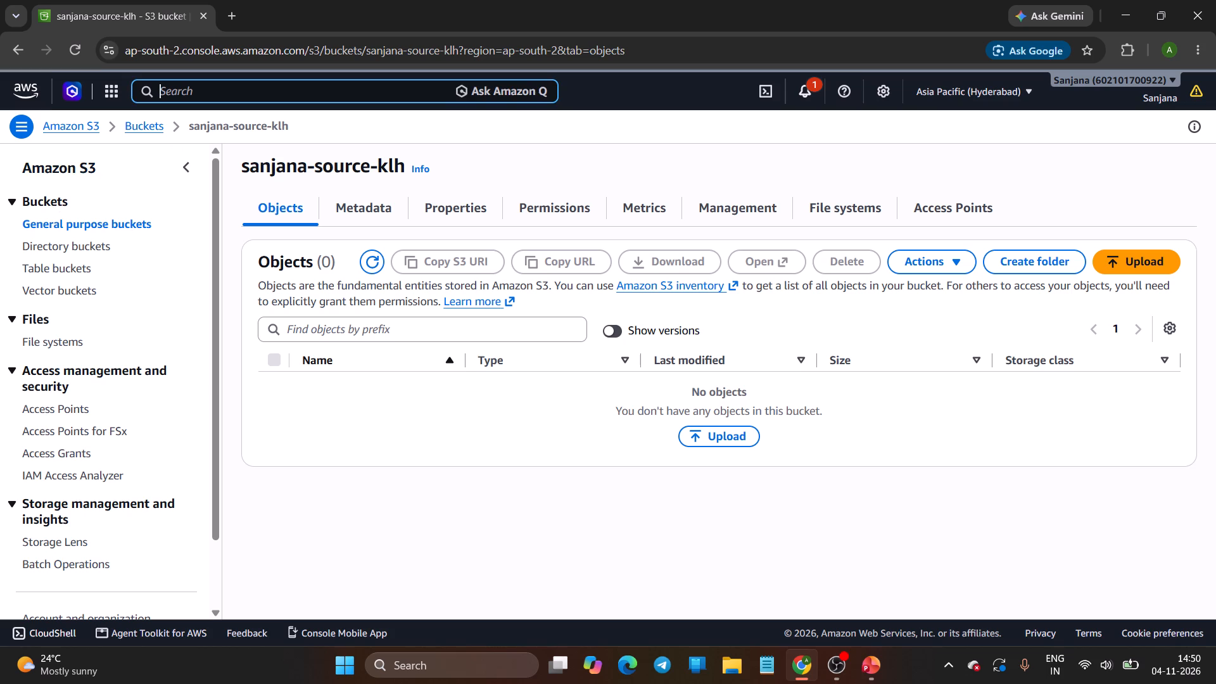
pyautogui.write('s3')
pyautogui.press('Return')
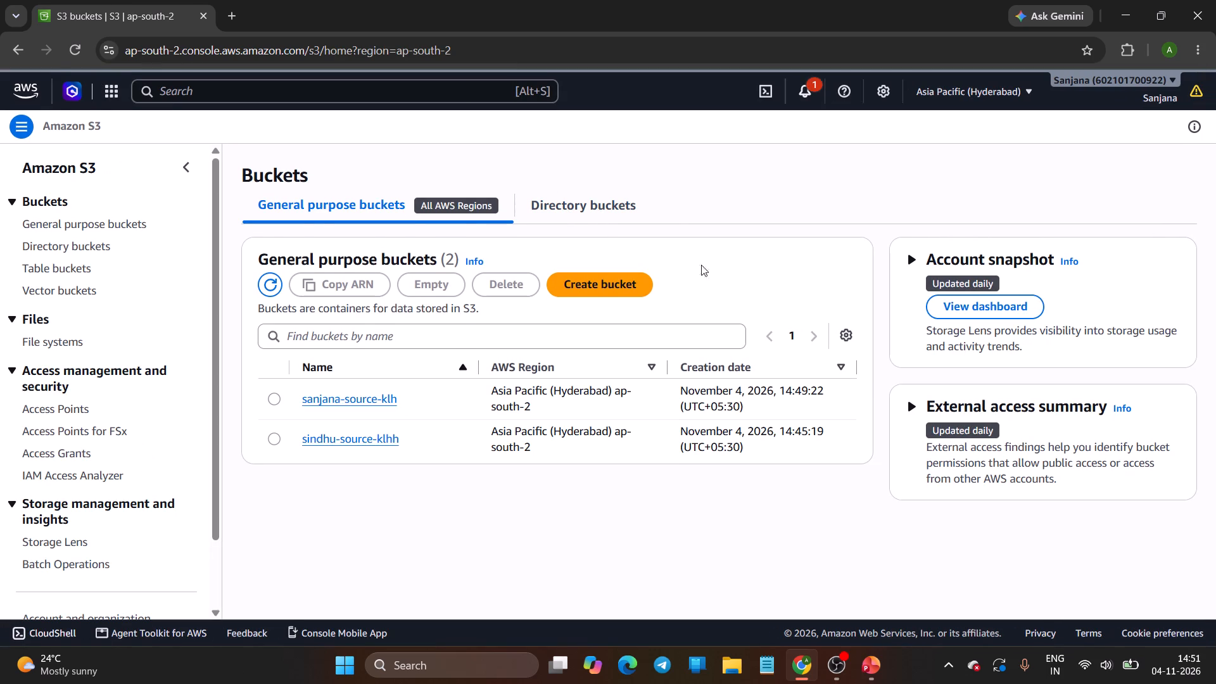
pyautogui.click(587, 278)
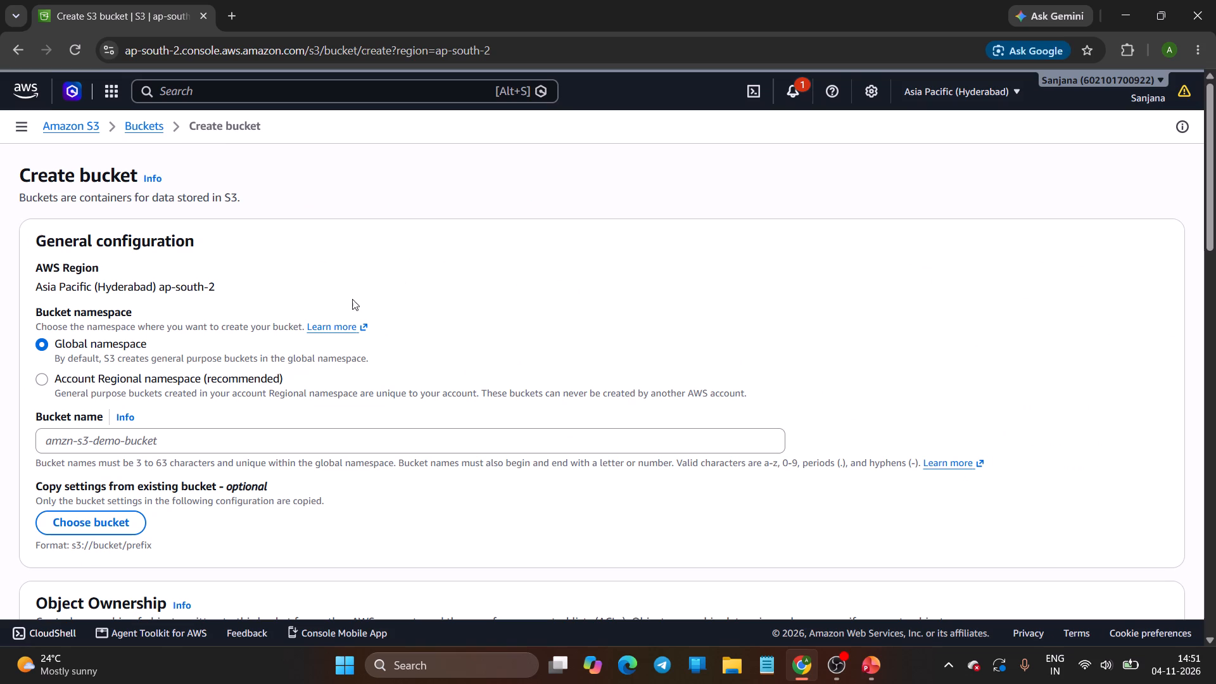
pyautogui.scroll(-1, 313, 325)
pyautogui.click(129, 273)
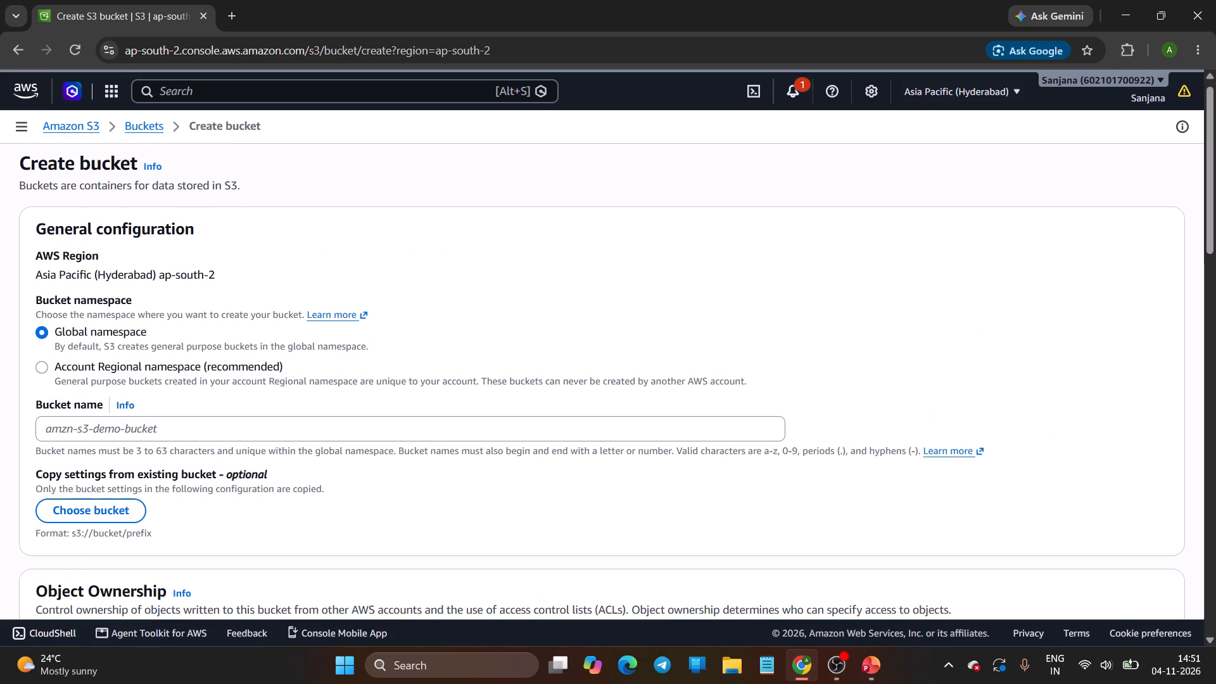
pyautogui.scroll(-1, 205, 282)
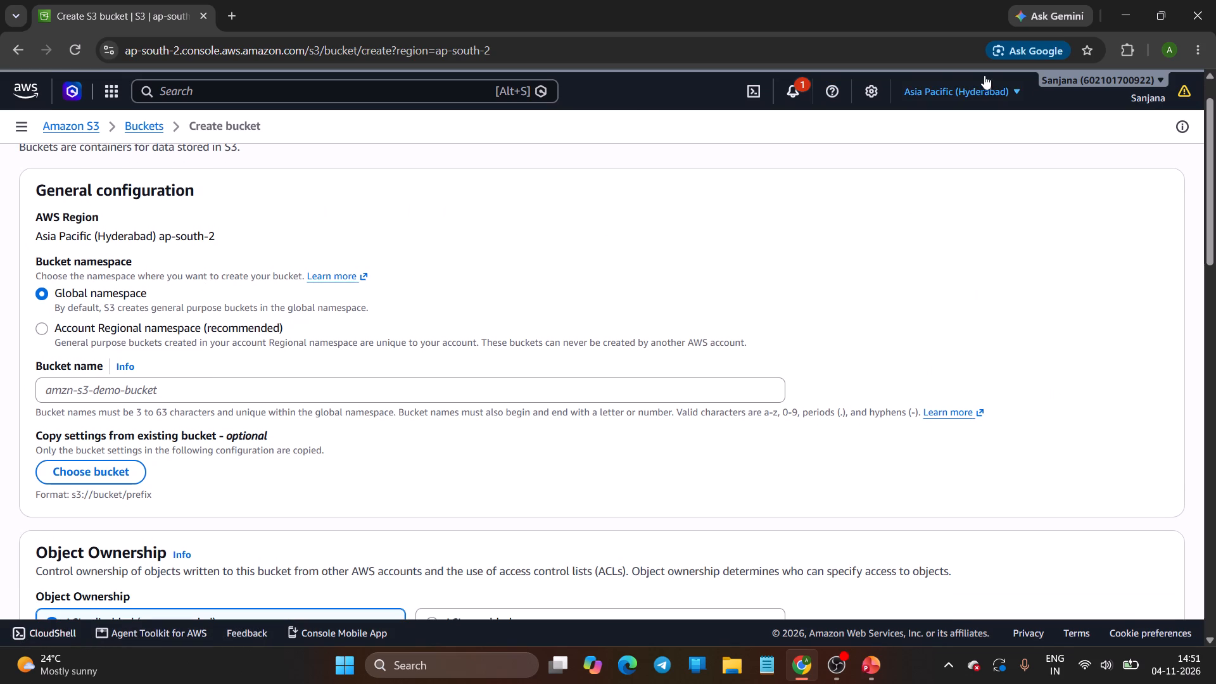
pyautogui.click(994, 89)
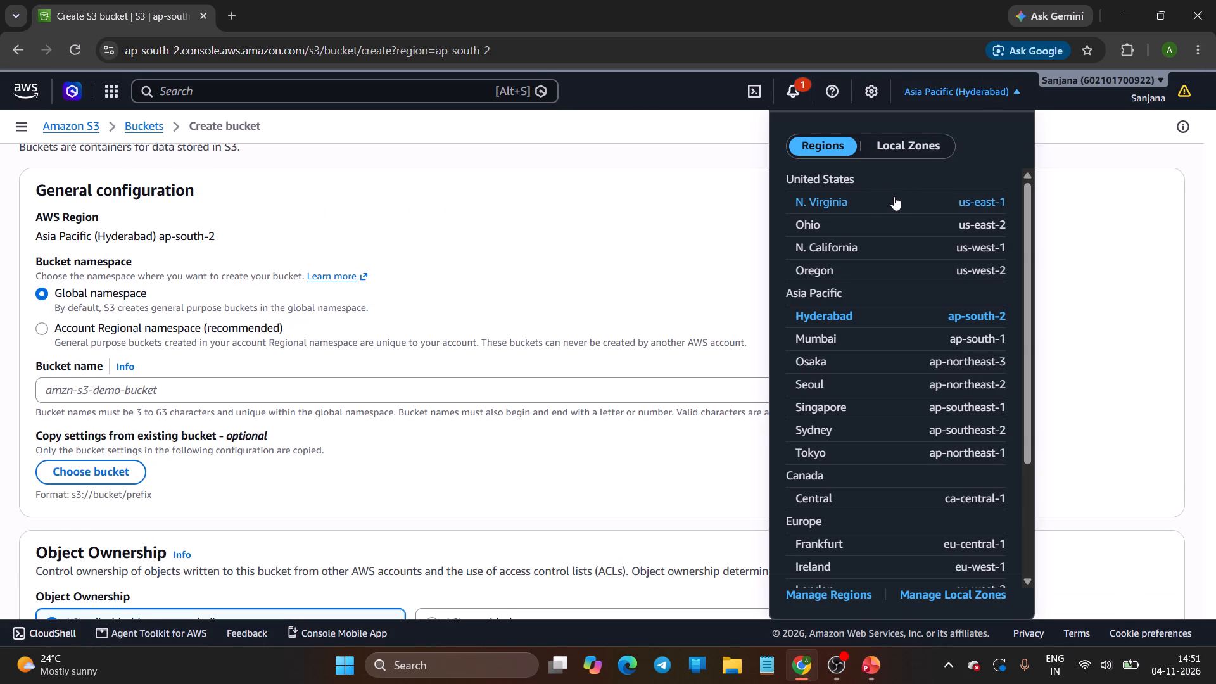
pyautogui.click(878, 203)
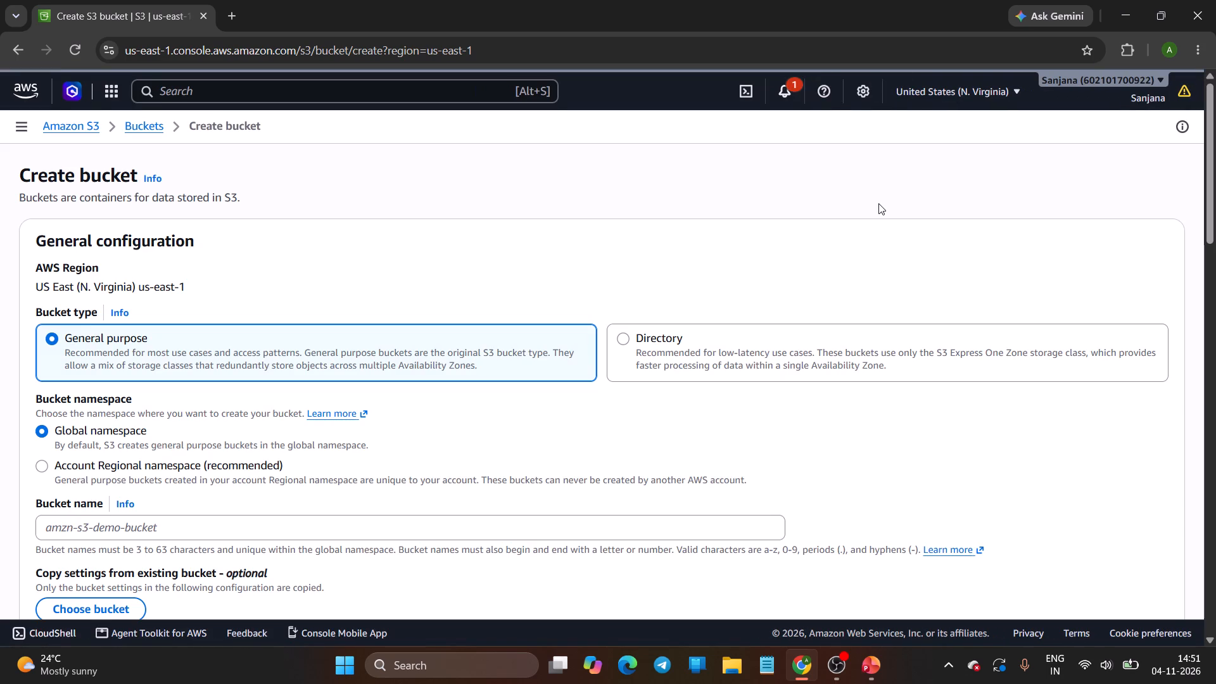
# Name the bucket sanjana-destination-klh and create it with the default settings.
pyautogui.scroll(-1, 267, 408)
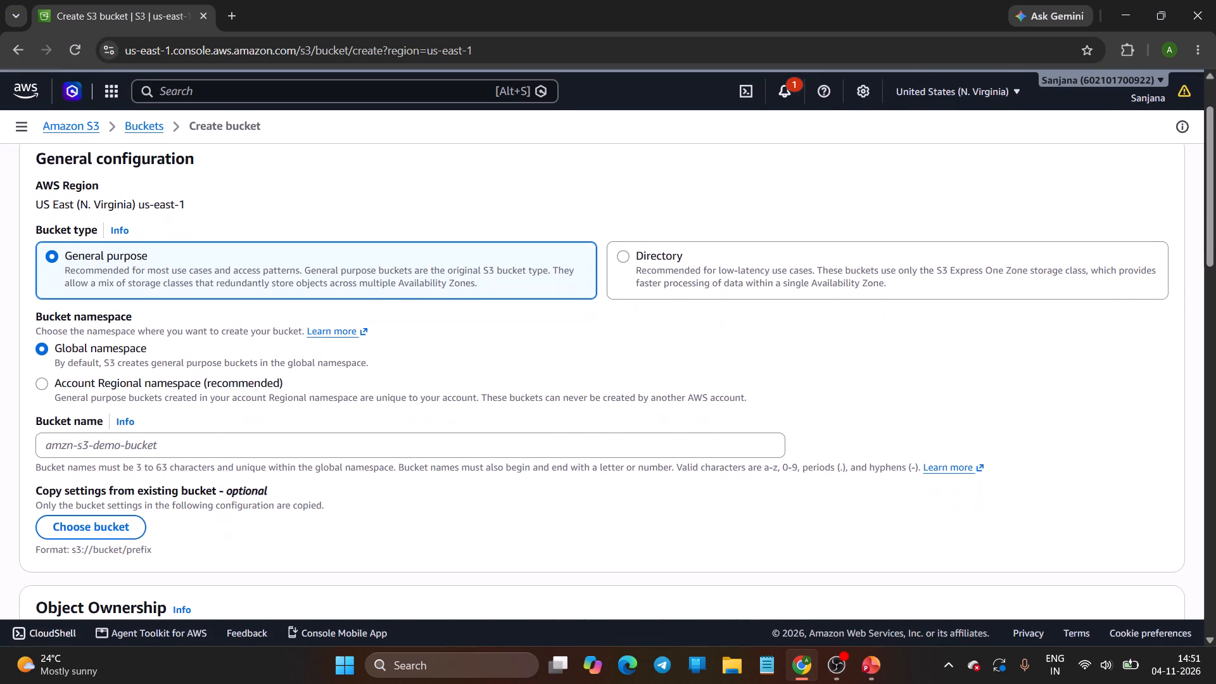
pyautogui.scroll(-1, 267, 408)
pyautogui.click(124, 444)
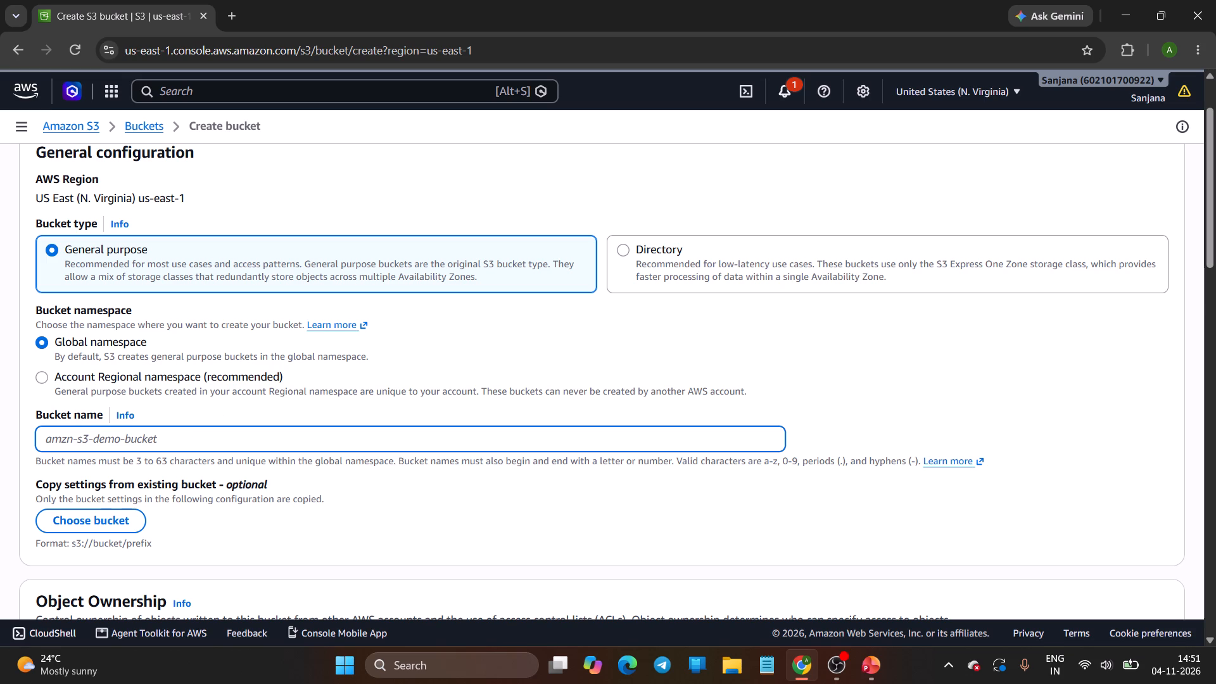
pyautogui.write('sa')
pyautogui.write('njana')
pyautogui.press('-')
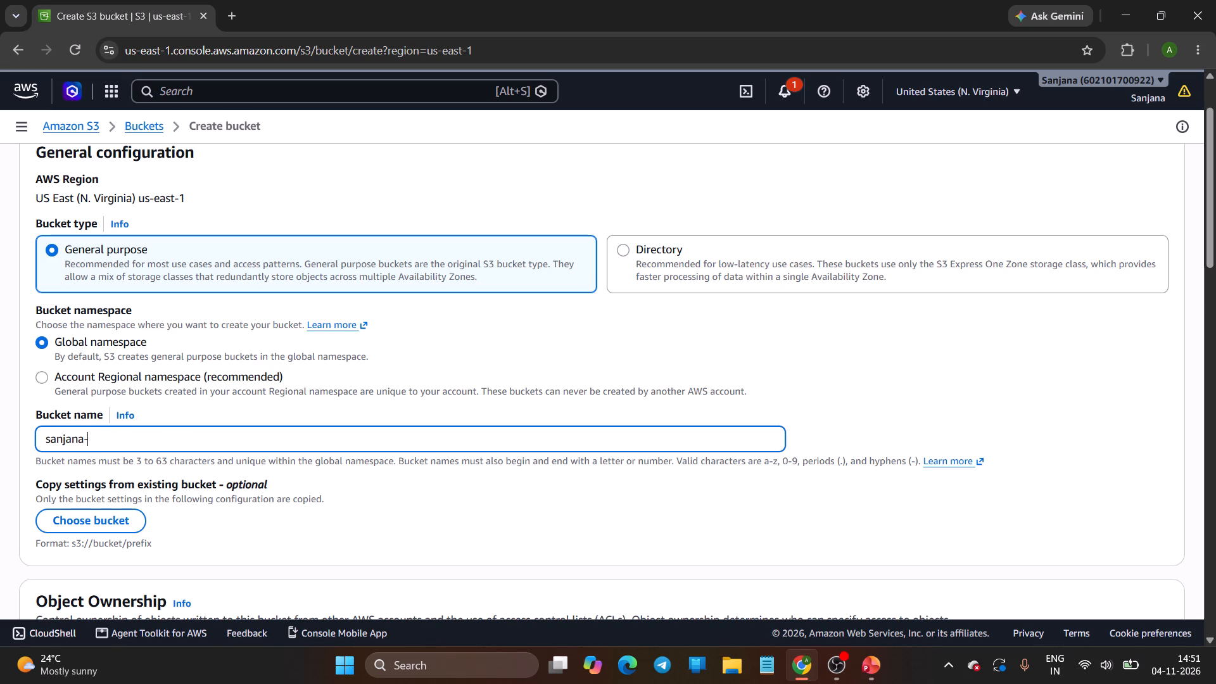
pyautogui.write('destination-klh')
pyautogui.scroll(-7, 262, 452)
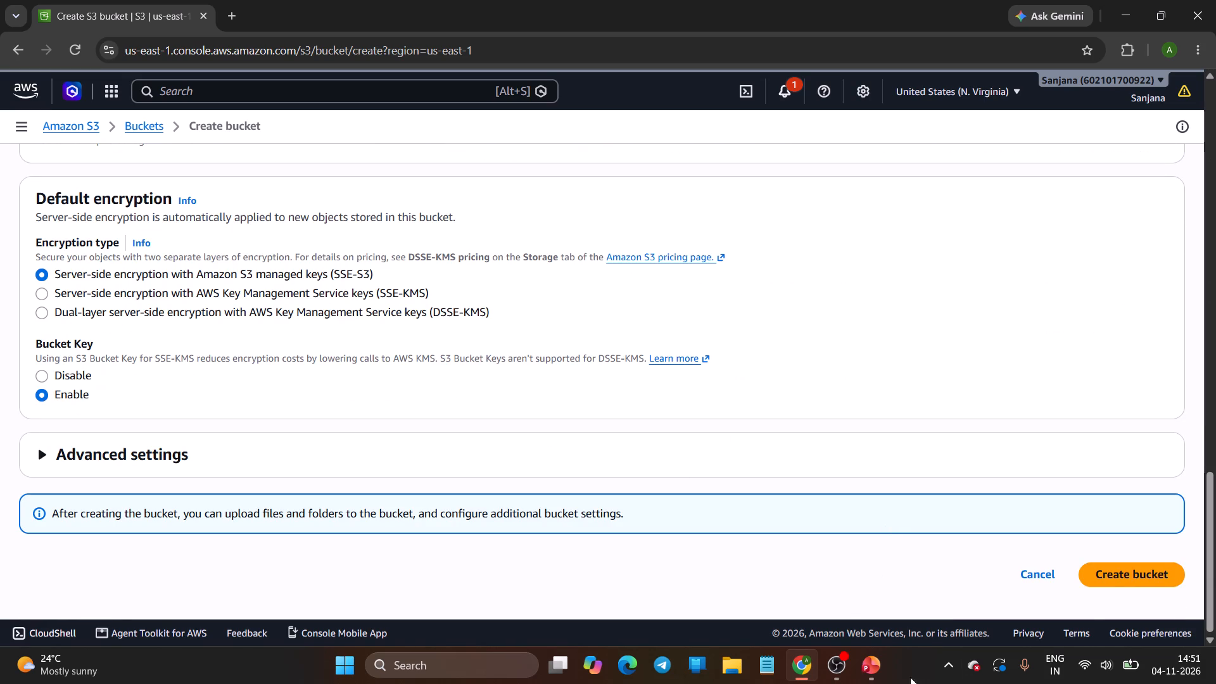
pyautogui.click(1120, 578)
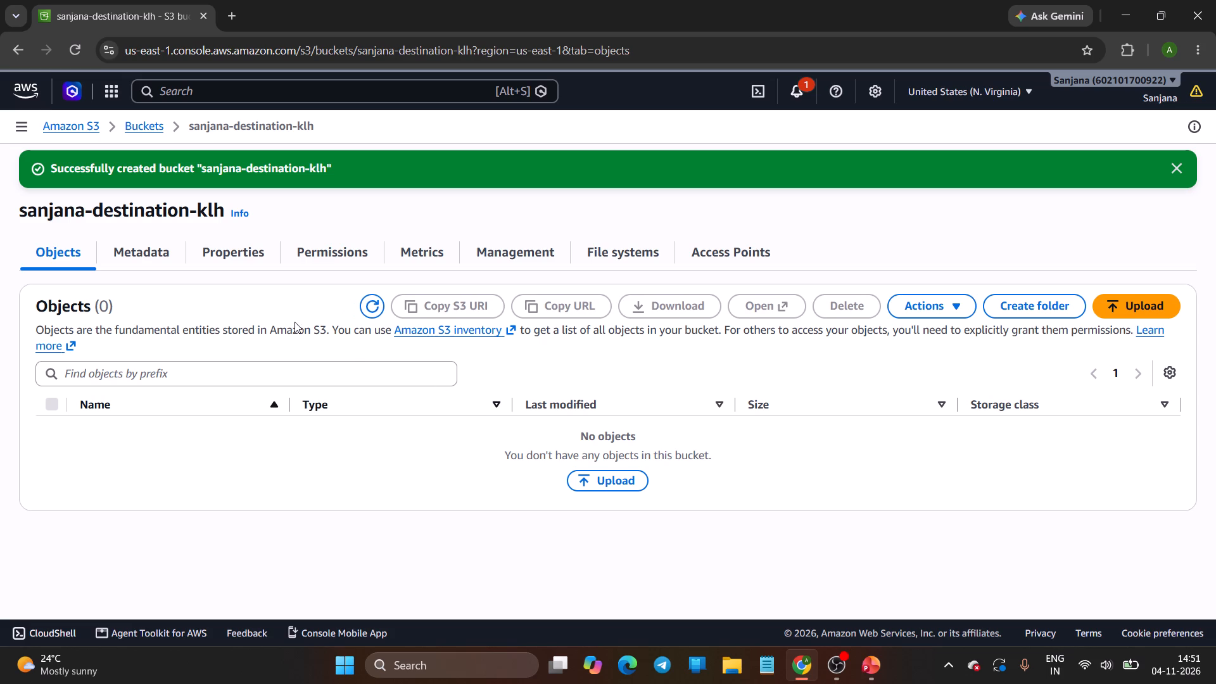
# Enable Bucket Versioning in the properties of the sanjana-destination-klh bucket and save the change.
pyautogui.click(238, 253)
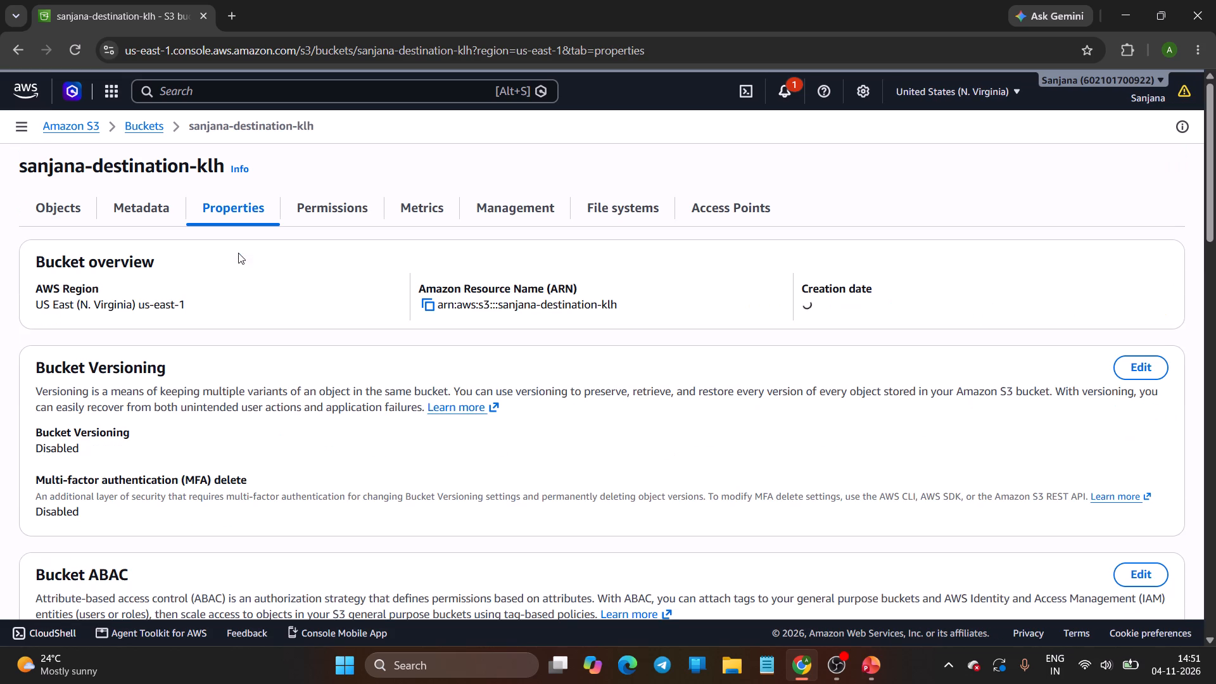
pyautogui.click(1144, 375)
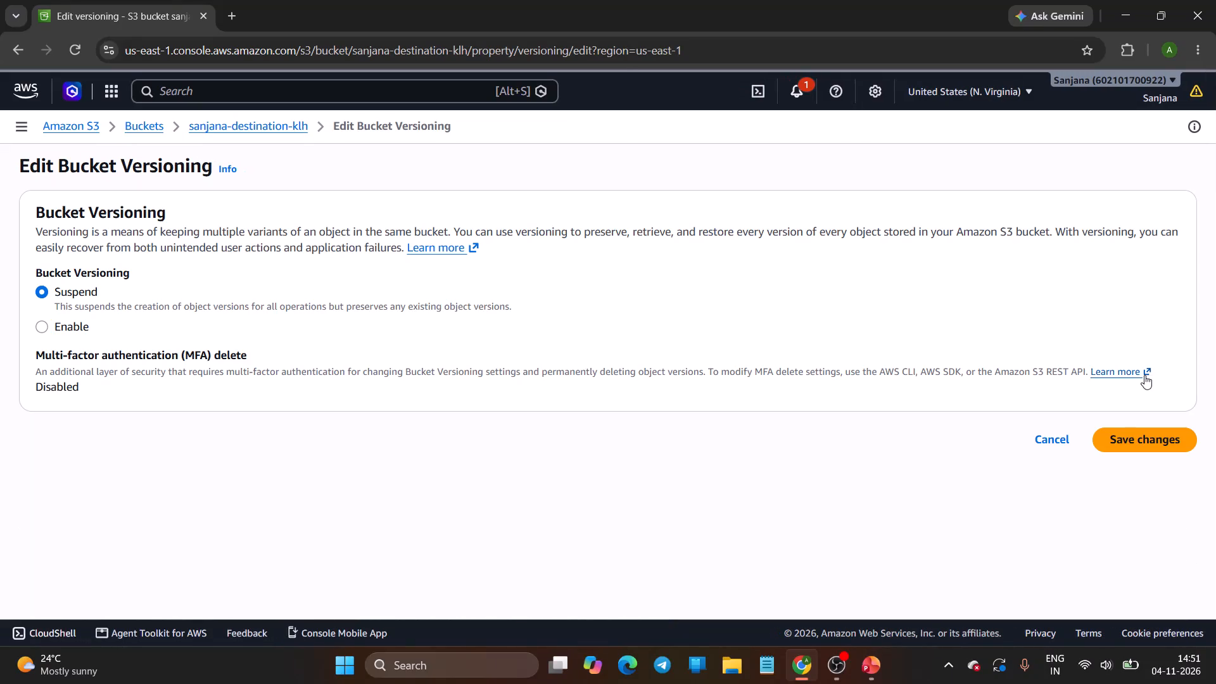
pyautogui.click(41, 327)
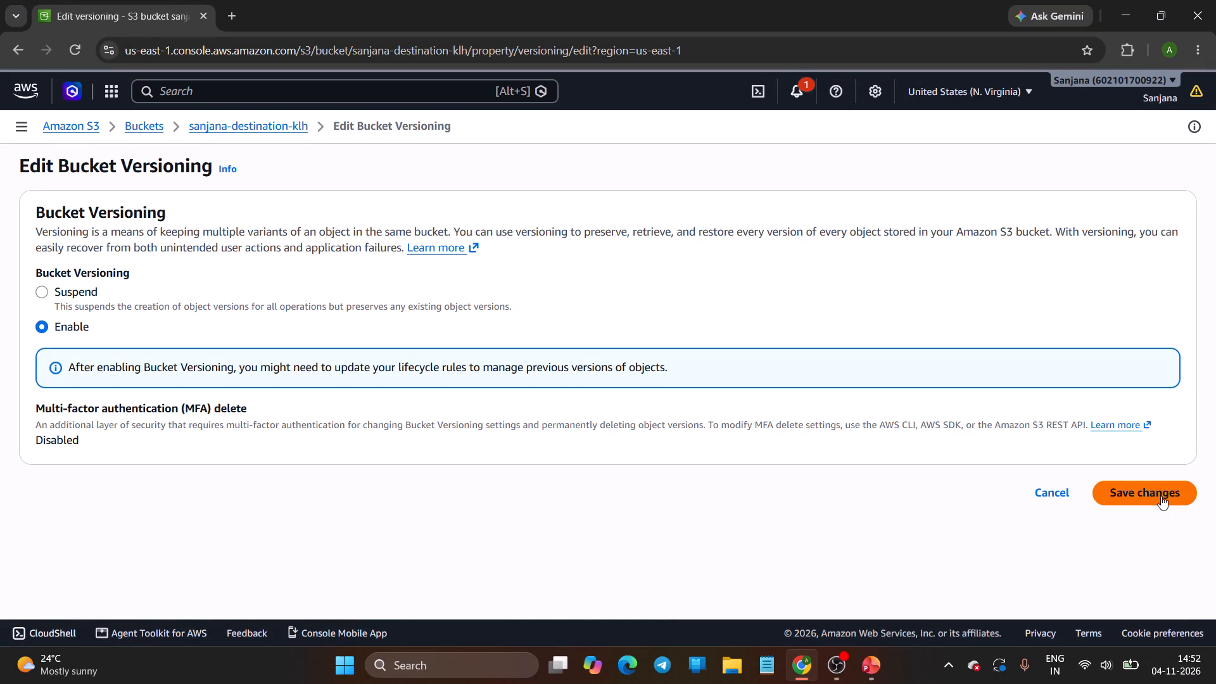
pyautogui.click(1160, 495)
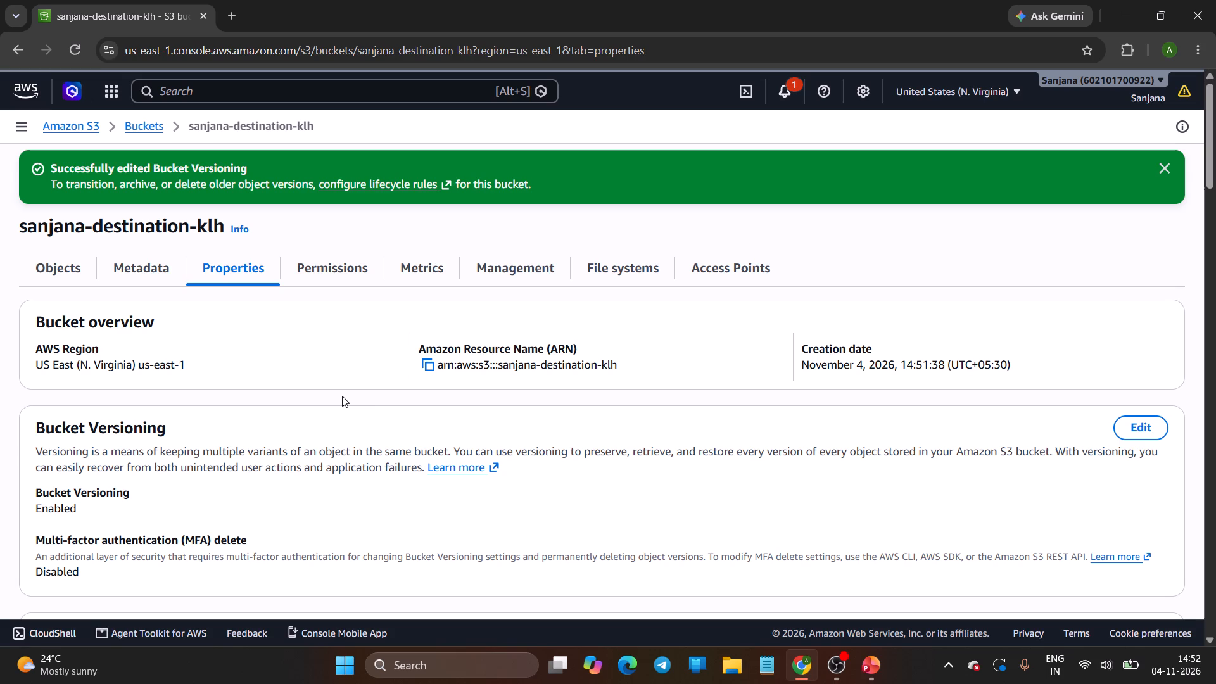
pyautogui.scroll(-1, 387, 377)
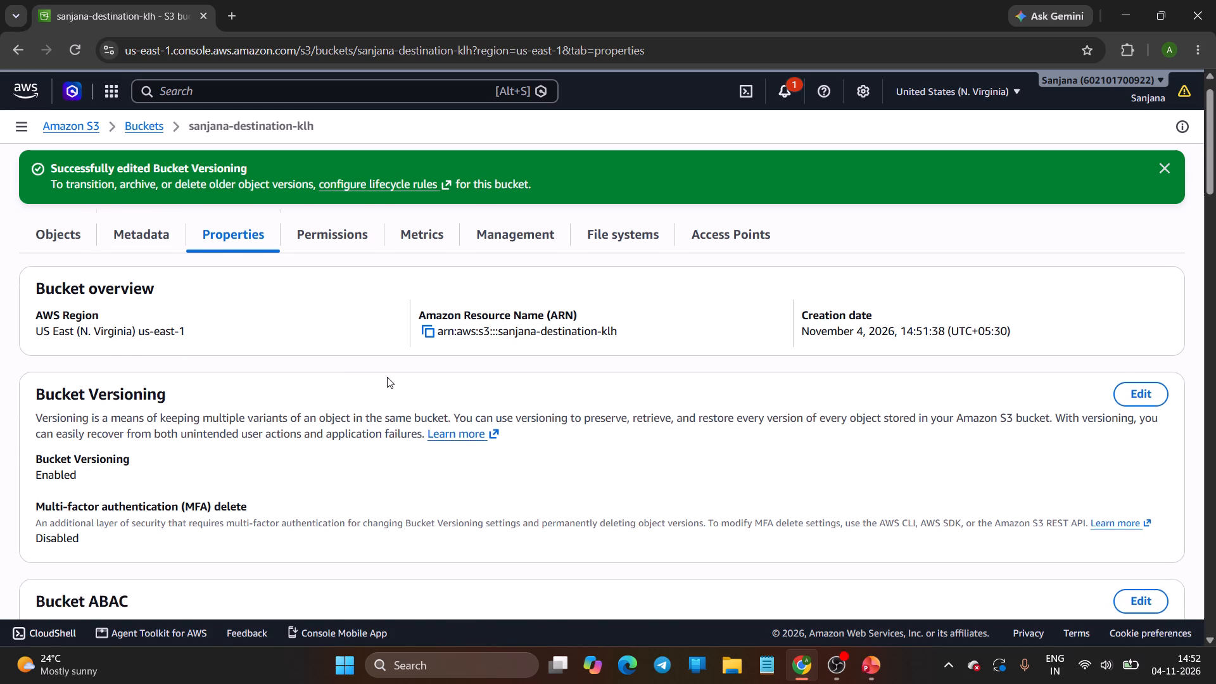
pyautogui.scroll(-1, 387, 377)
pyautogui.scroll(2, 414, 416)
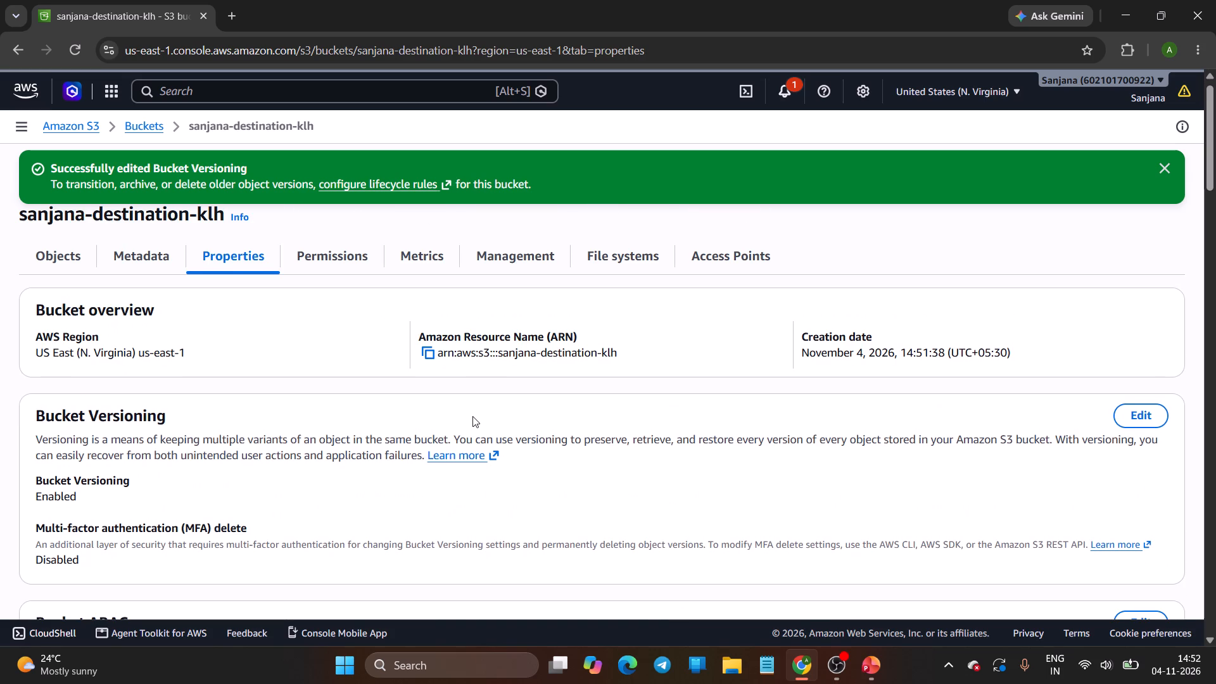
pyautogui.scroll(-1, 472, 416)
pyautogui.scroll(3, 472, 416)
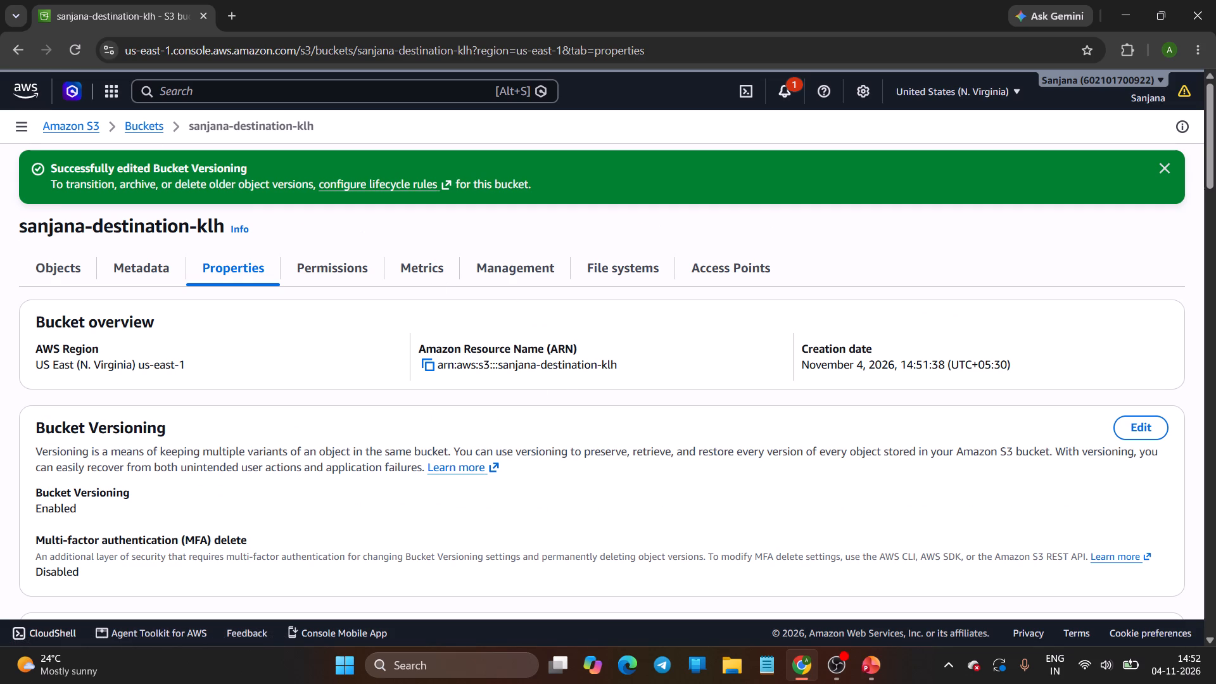
# Open the sanjana-source-klh bucket from the bucket list and start creating a replication rule in its management settings.
pyautogui.click(143, 125)
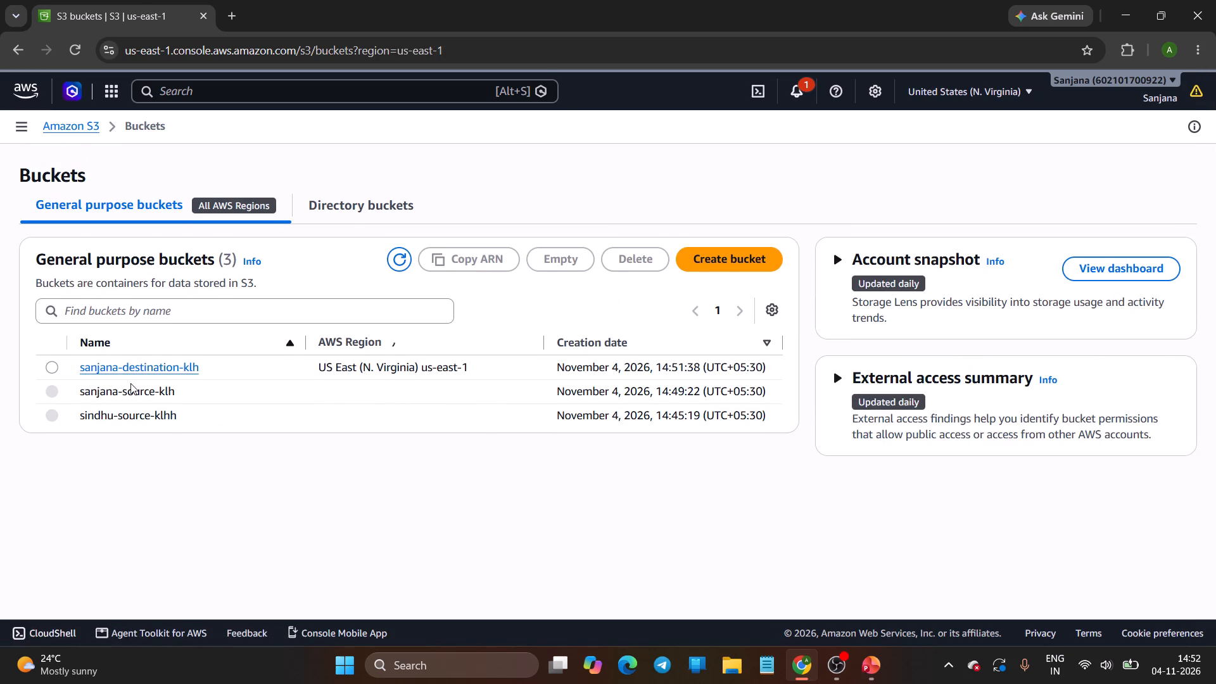
pyautogui.click(142, 391)
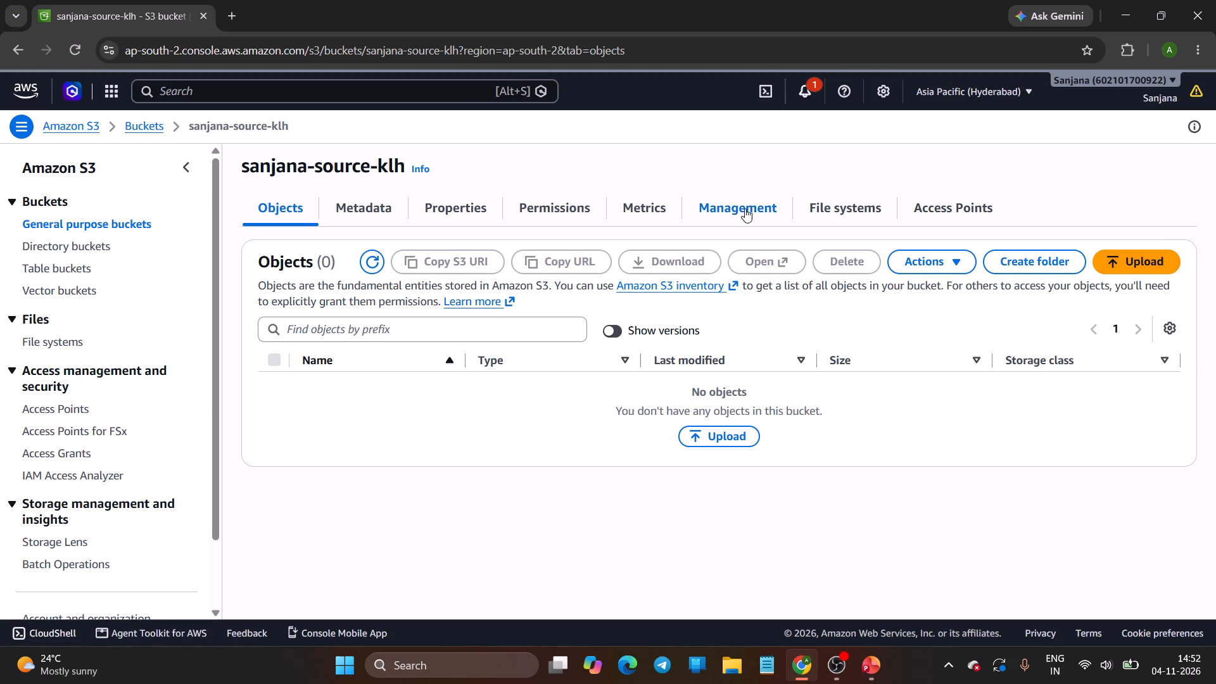
pyautogui.click(727, 216)
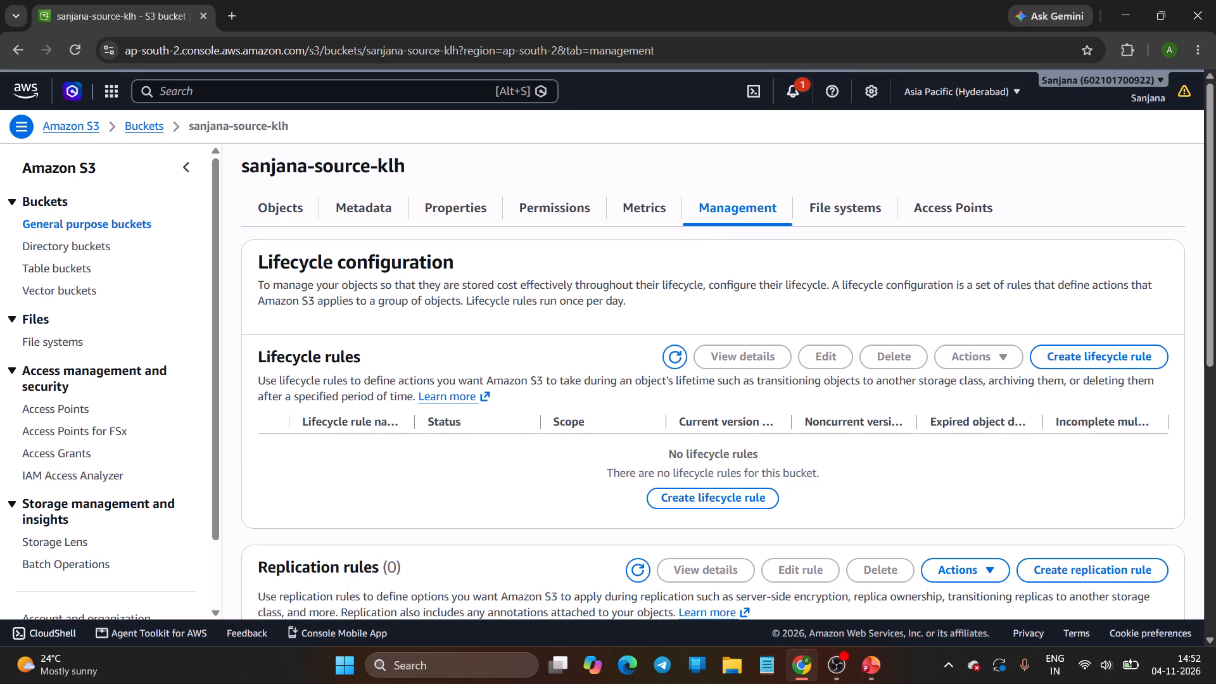
pyautogui.scroll(-2, 518, 425)
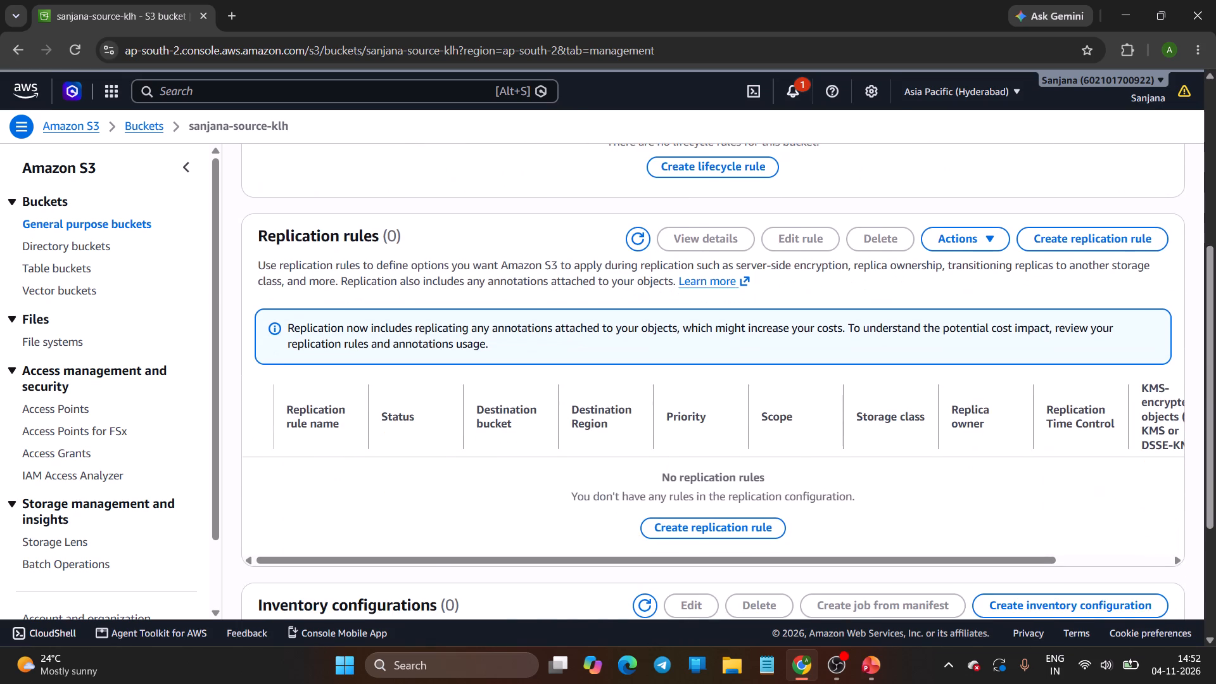
pyautogui.scroll(-2, 518, 425)
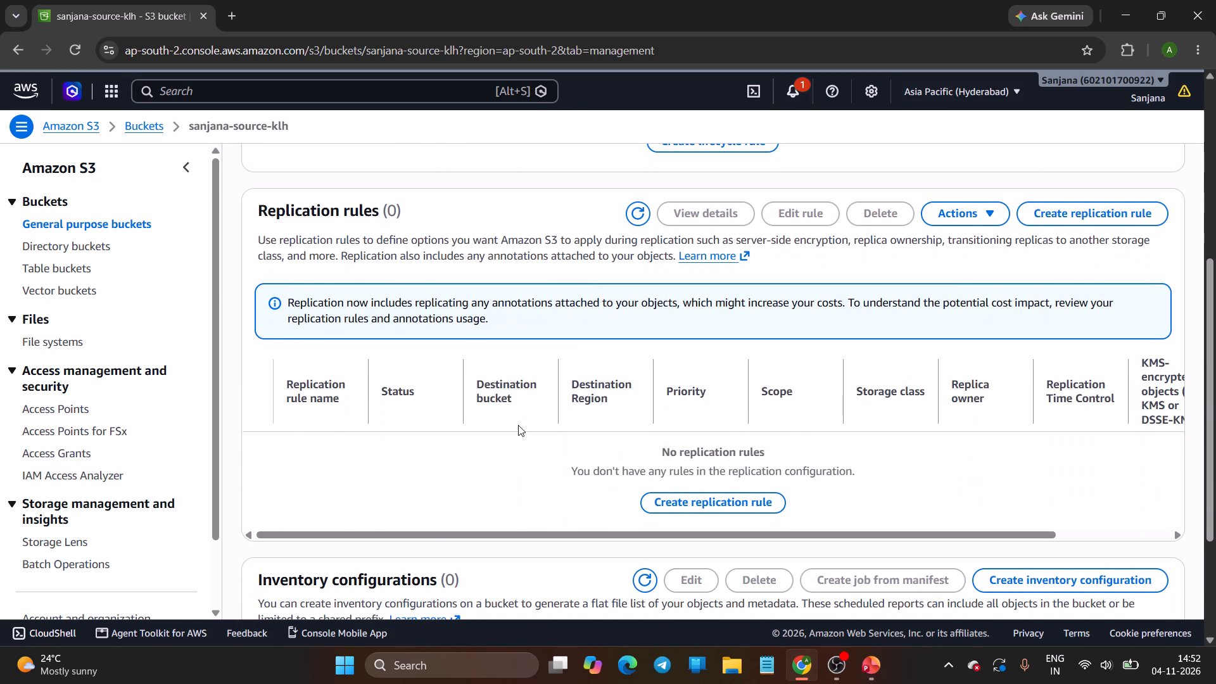
pyautogui.scroll(-2, 518, 425)
pyautogui.click(1105, 220)
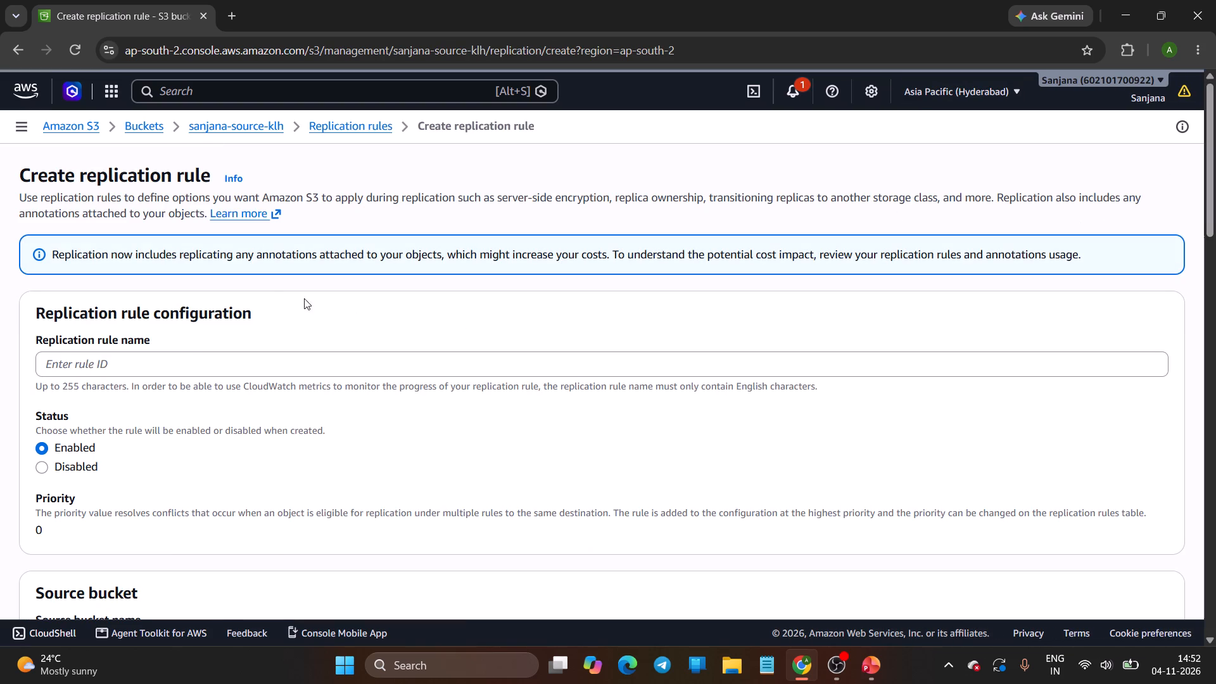
# Name the replication rule CRR-Source-to-Destination.
pyautogui.click(133, 358)
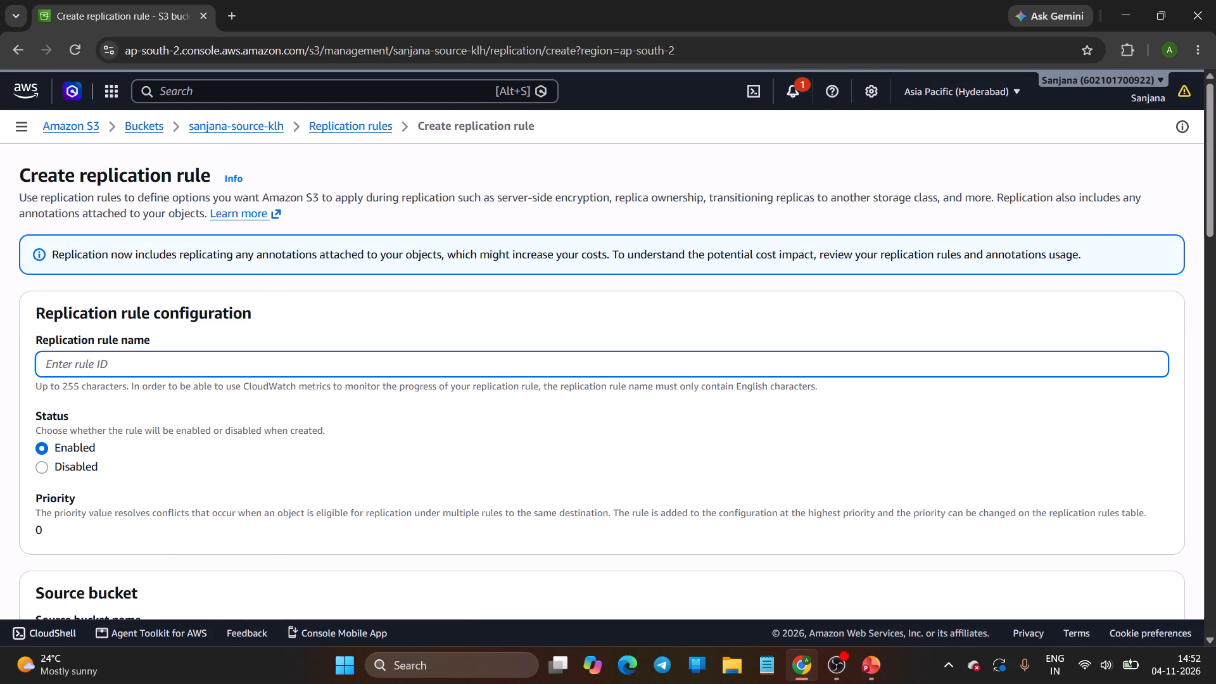
pyautogui.press('c')
pyautogui.press('BackSpace')
pyautogui.write('CRR')
pyautogui.write('-Source')
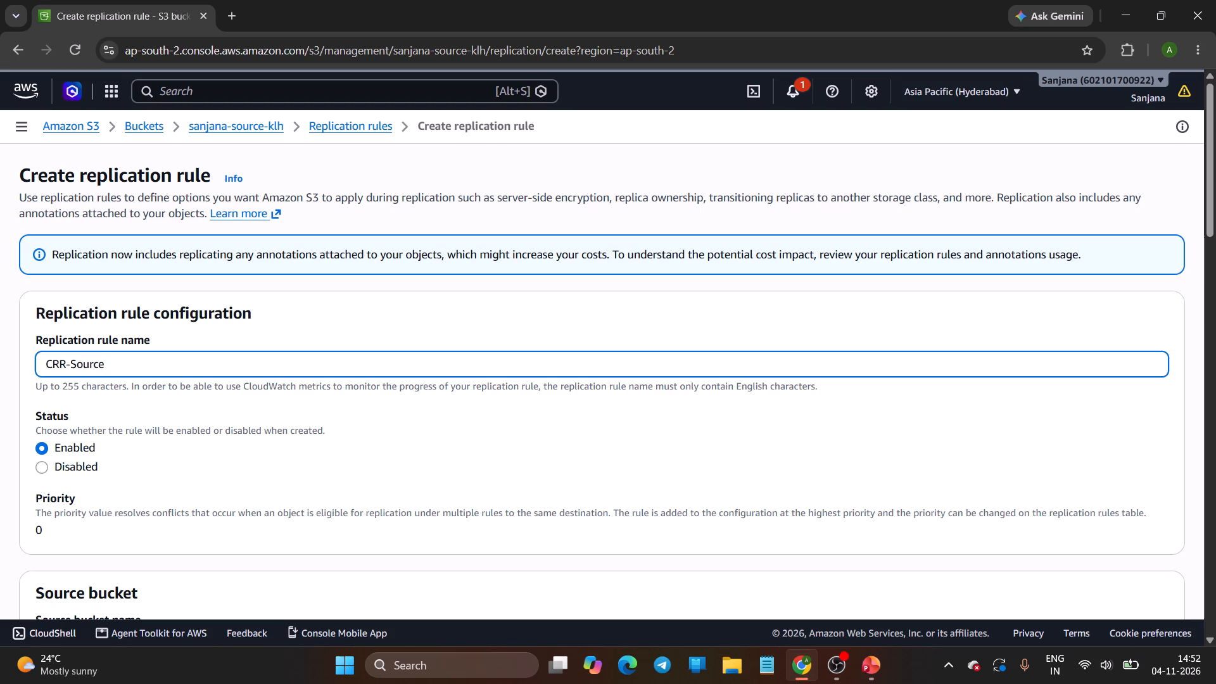
pyautogui.write('-to')
pyautogui.write('-Destination')
# Look through the rule form's status, source bucket, rule scope, destination and IAM role sections.
pyautogui.scroll(-1, 168, 441)
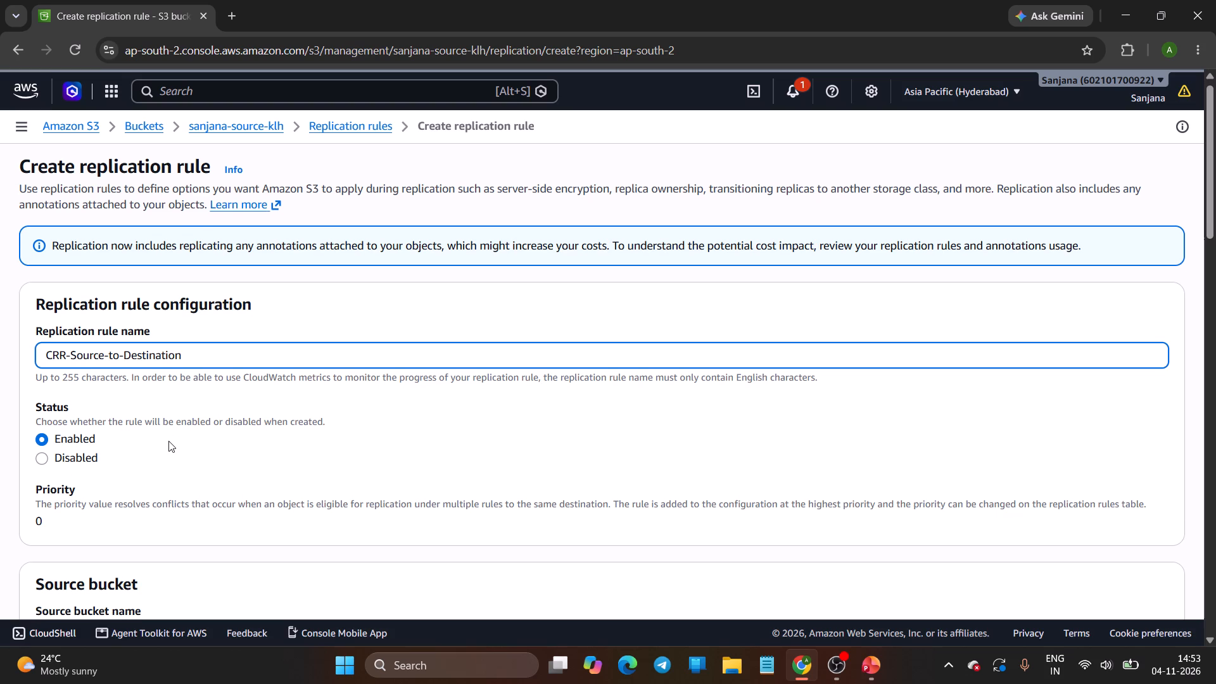
pyautogui.scroll(-3, 168, 441)
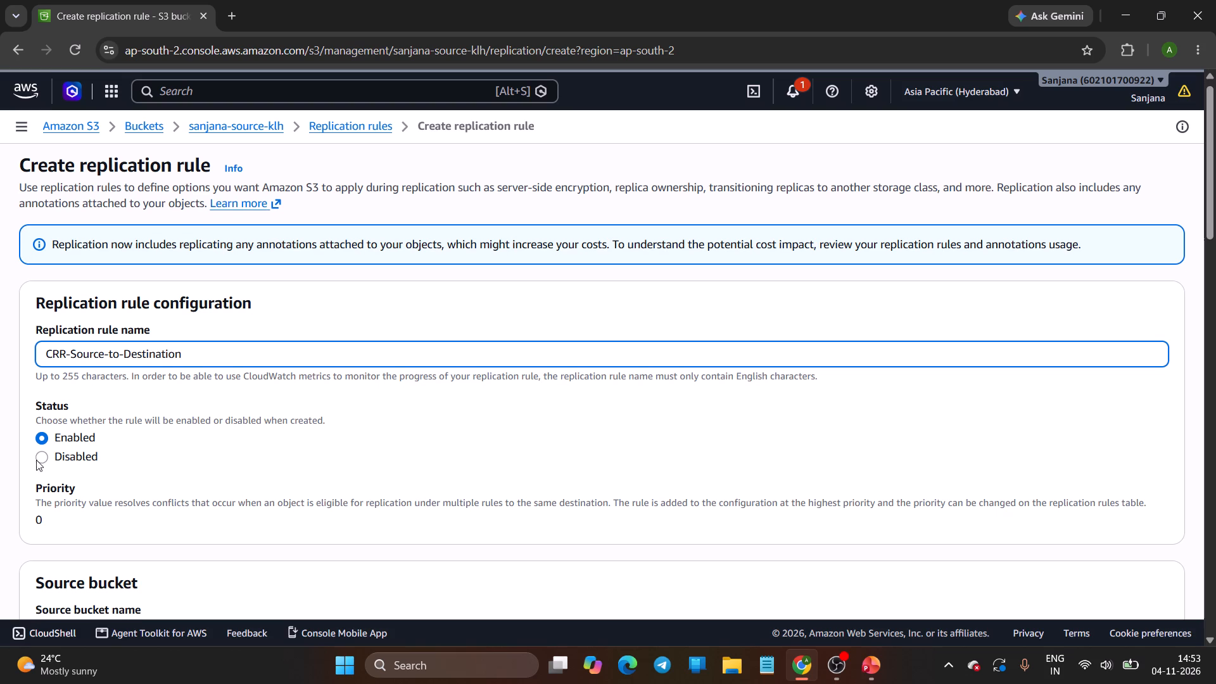
pyautogui.scroll(-1, 157, 439)
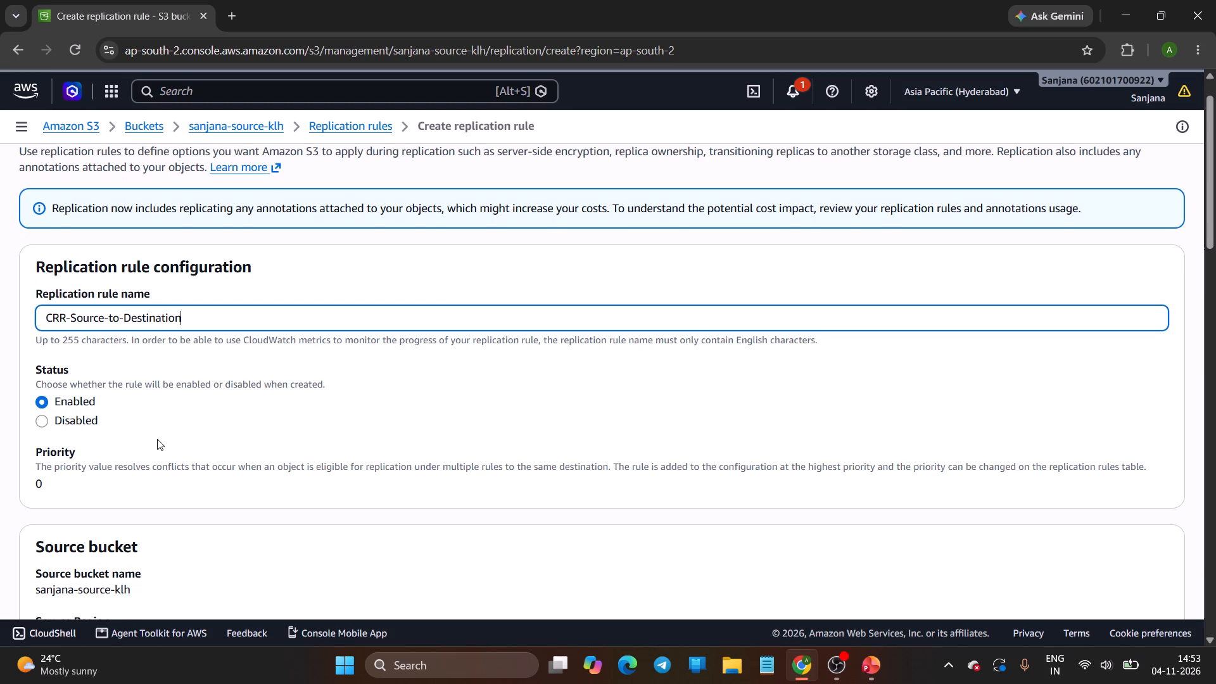
pyautogui.scroll(-2, 187, 445)
pyautogui.scroll(1, 187, 445)
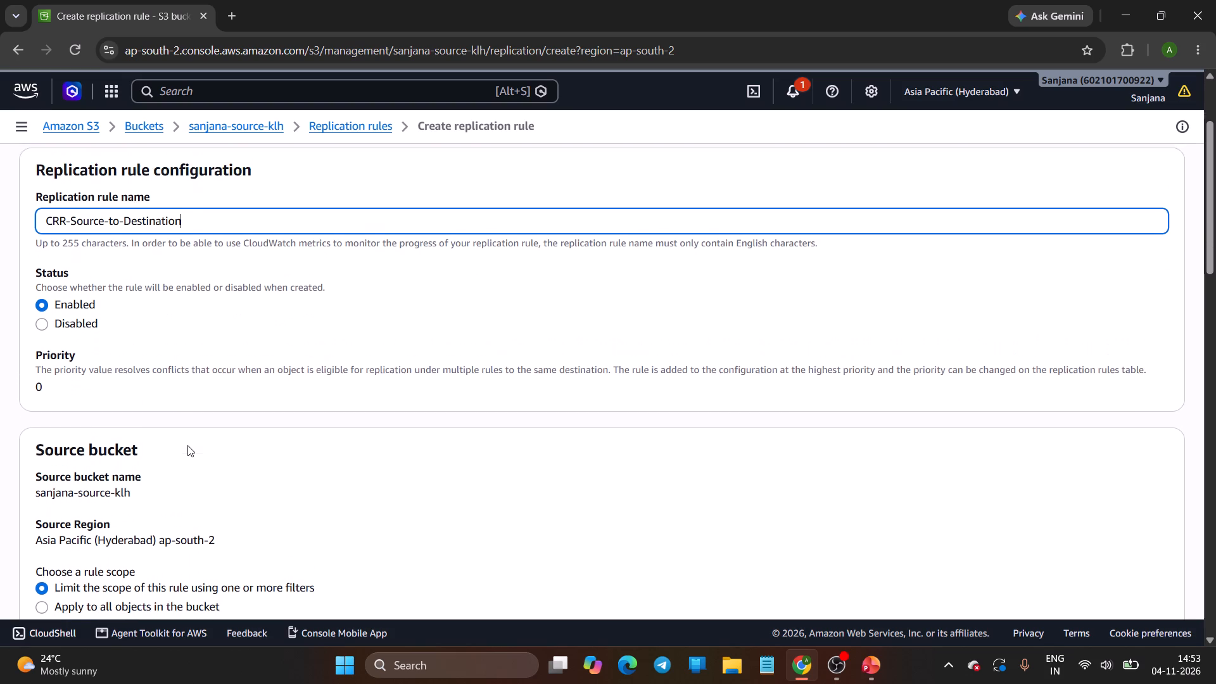
pyautogui.scroll(1, 187, 445)
pyautogui.scroll(-2, 187, 445)
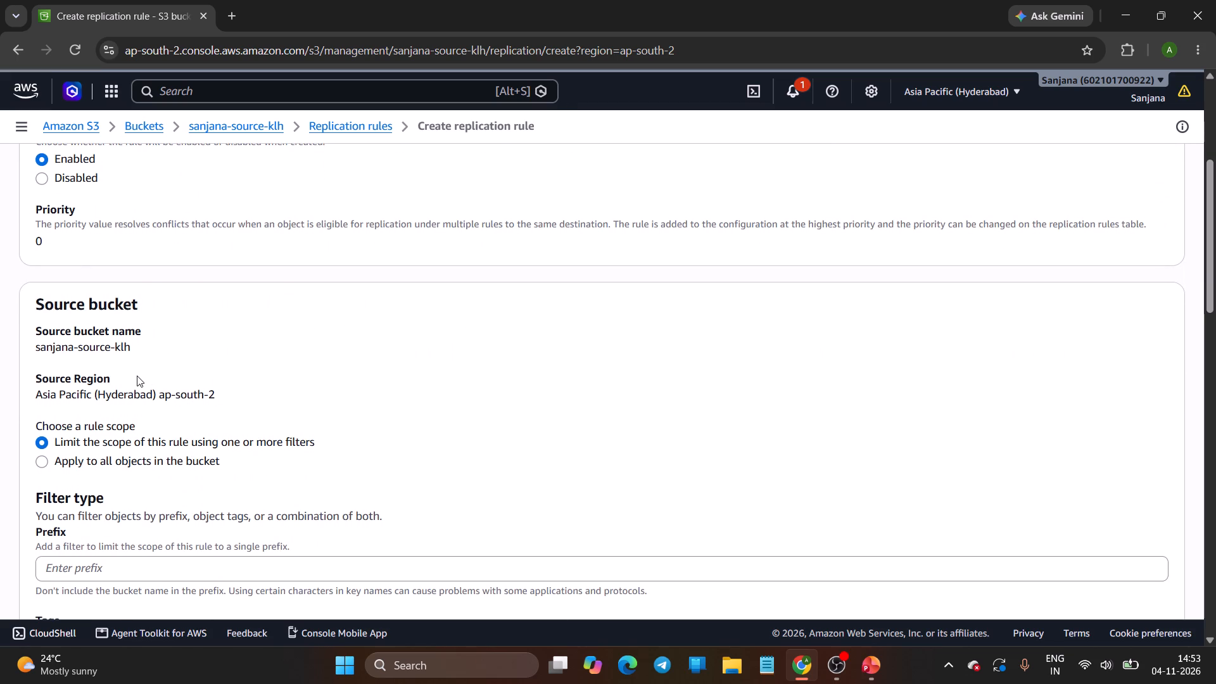
pyautogui.scroll(-2, 157, 376)
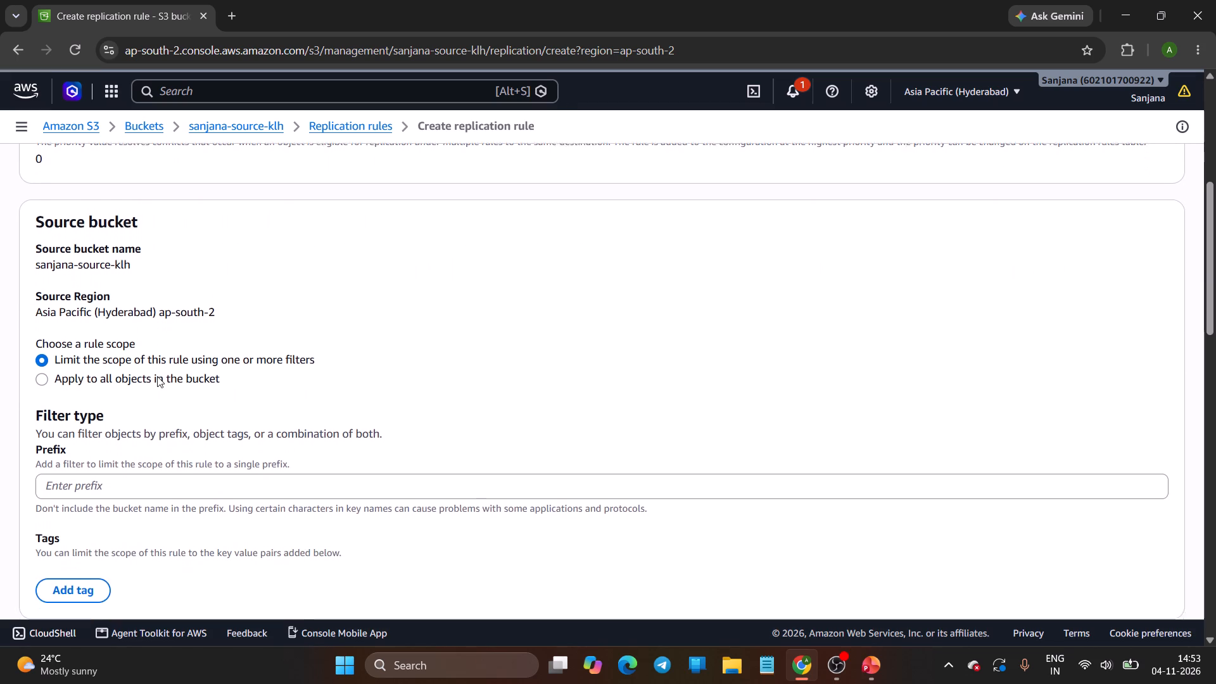
pyautogui.scroll(-3, 157, 376)
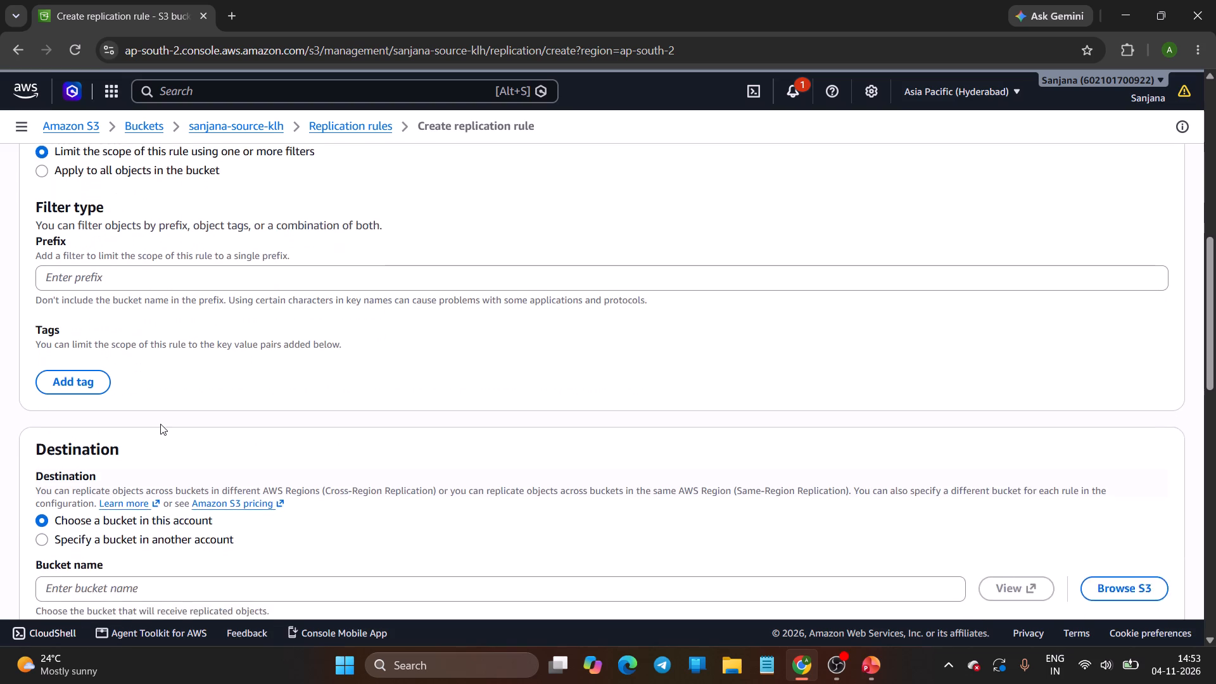
pyautogui.scroll(-3, 160, 424)
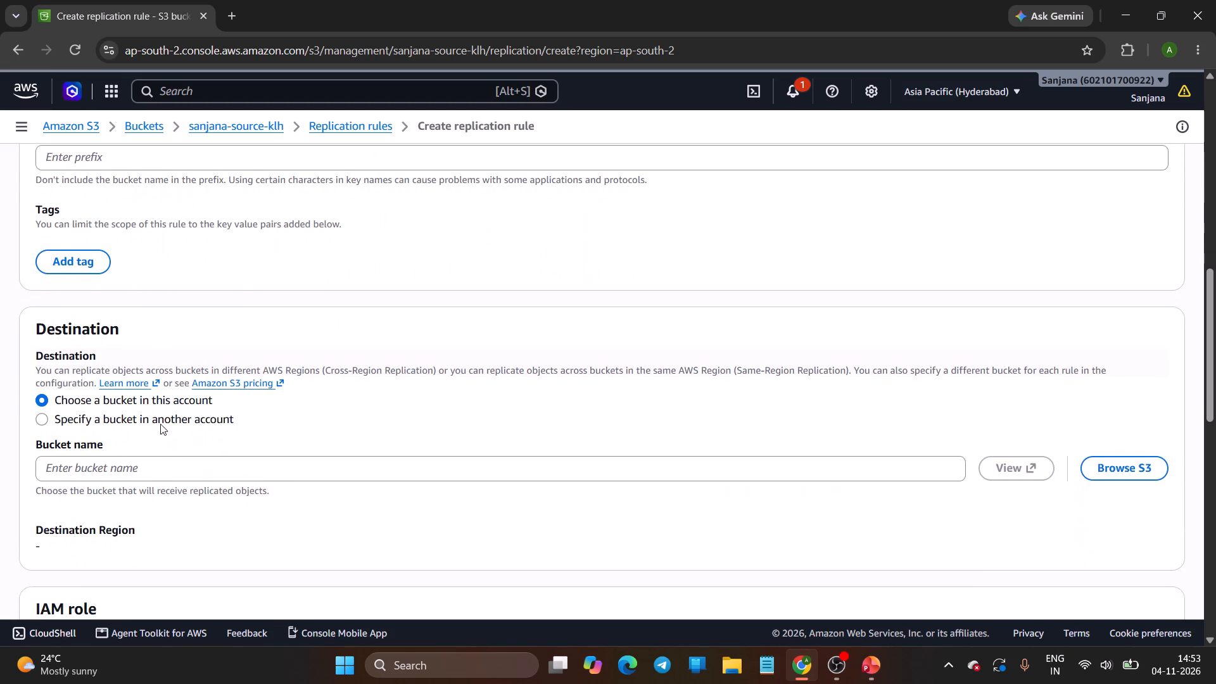
pyautogui.scroll(-1, 160, 424)
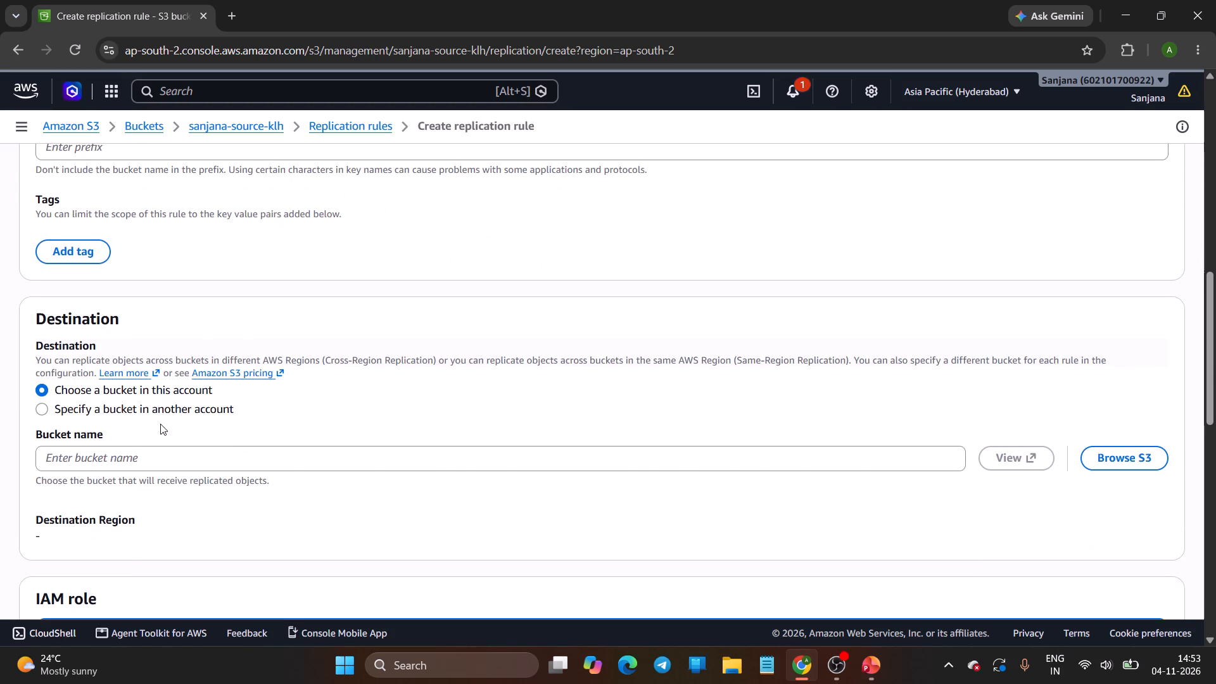
pyautogui.scroll(-2, 160, 424)
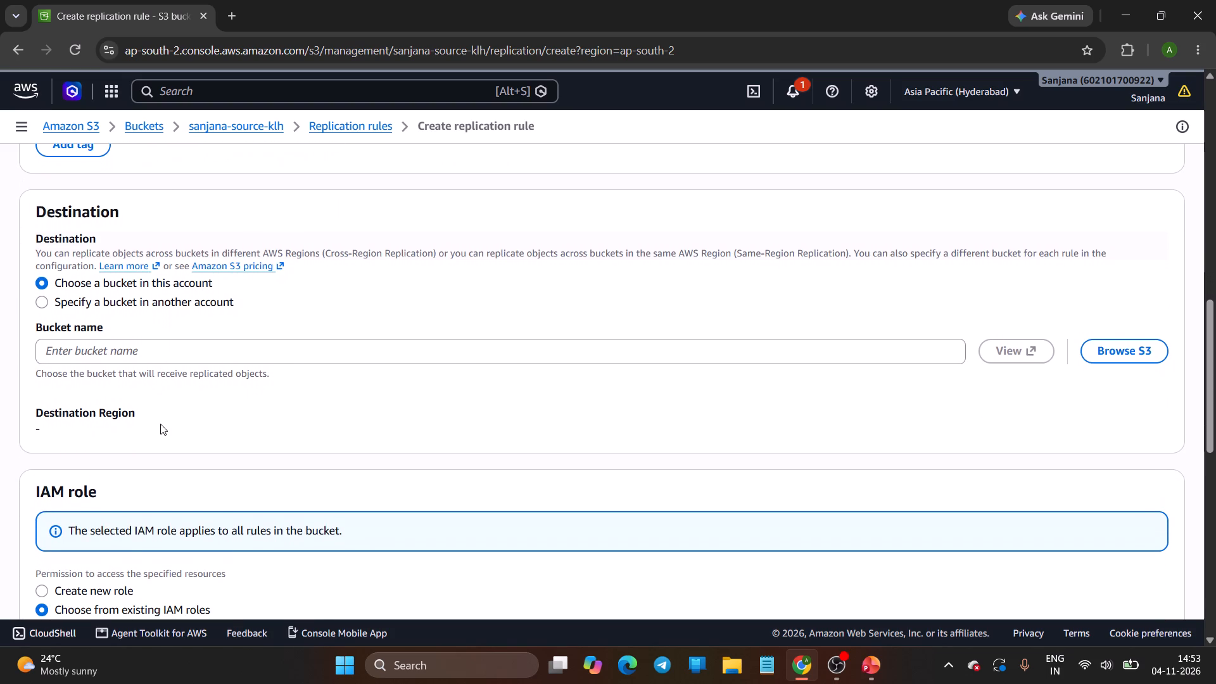
pyautogui.scroll(2, 198, 408)
pyautogui.scroll(-3, 198, 408)
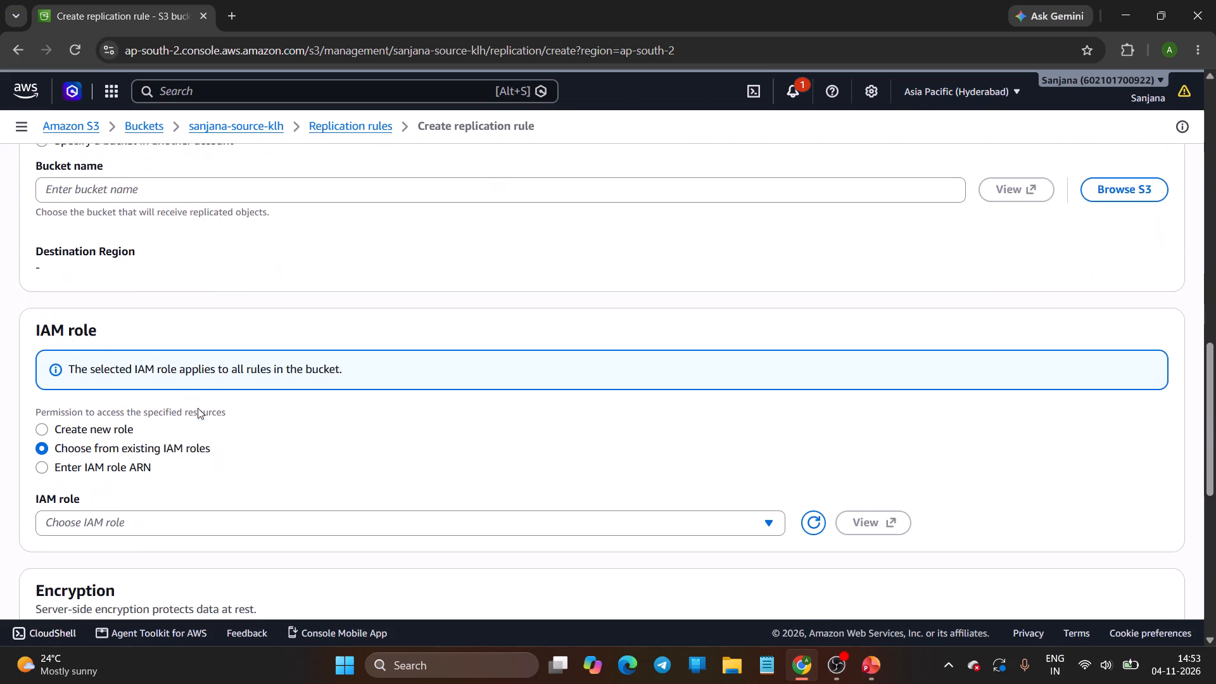
pyautogui.scroll(-1, 198, 408)
# Set the rule scope to apply to all objects in the sanjana-source-klh bucket.
pyautogui.scroll(3, 182, 357)
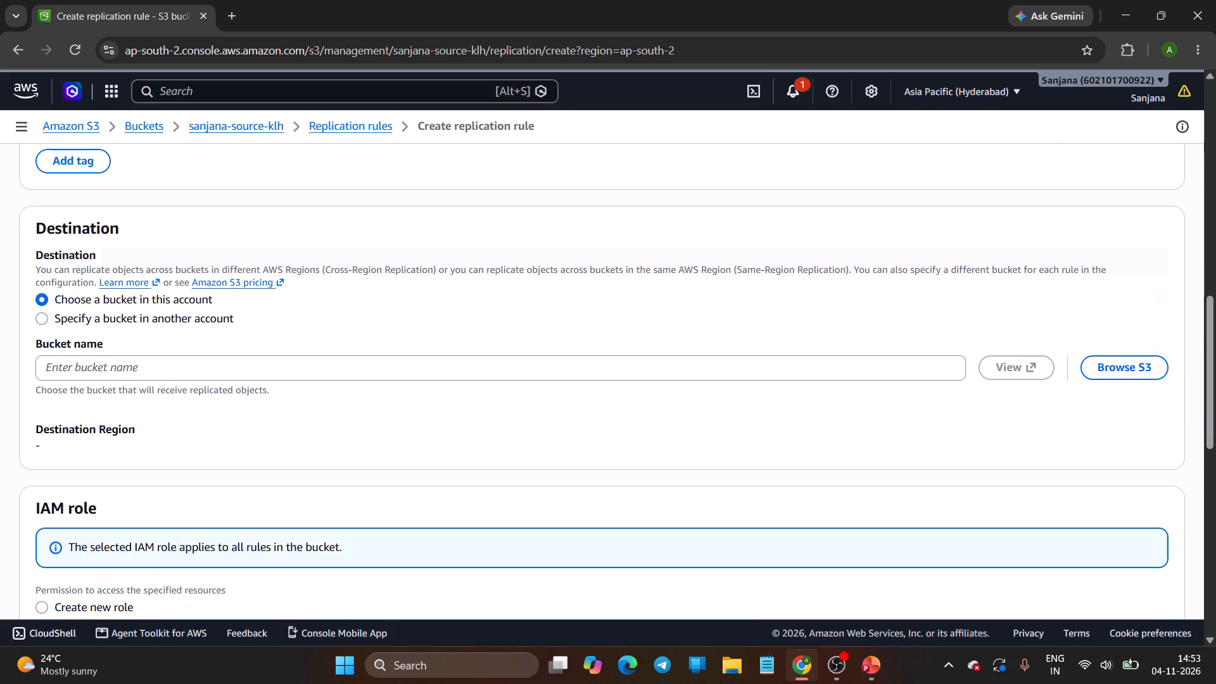
pyautogui.scroll(4, 182, 357)
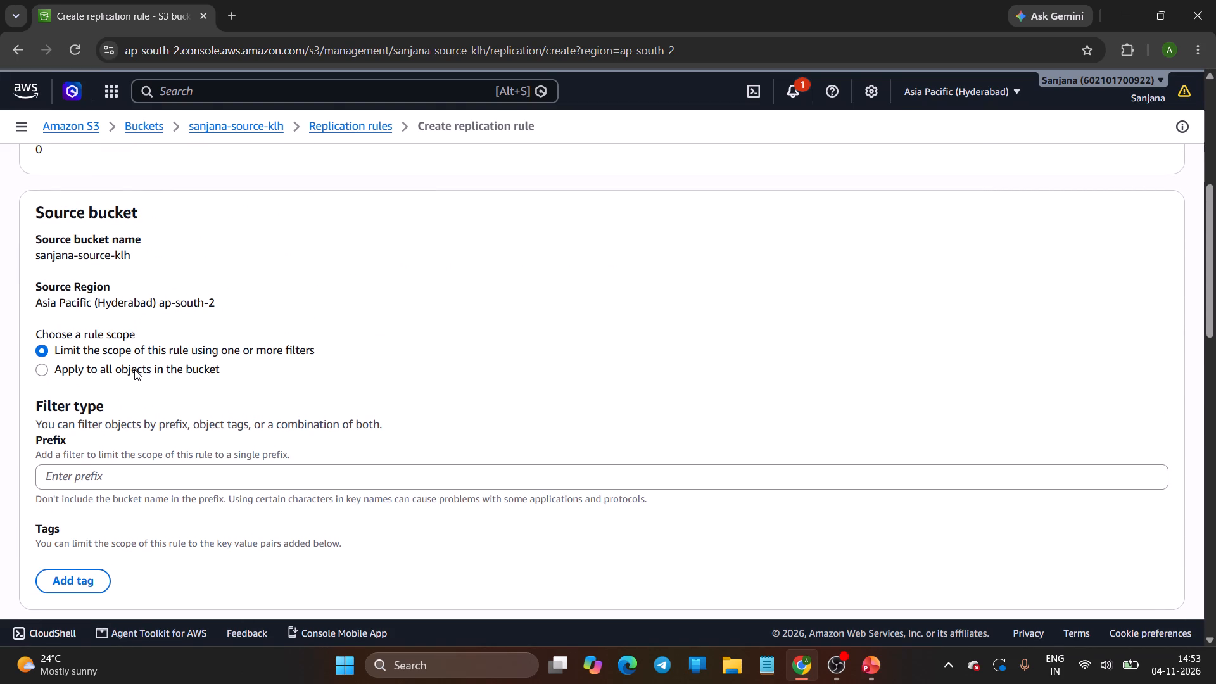
pyautogui.click(43, 373)
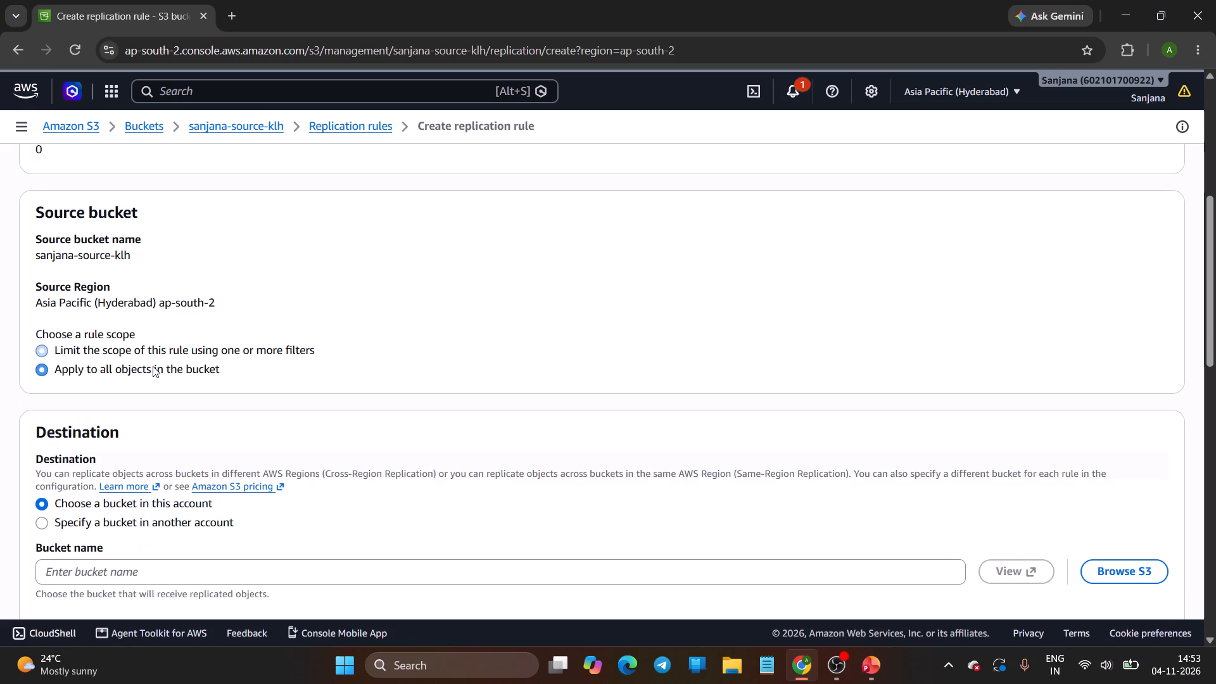
# Enter sanjana-destination-klh as the destination bucket in this account for the replication rule.
pyautogui.scroll(-2, 180, 388)
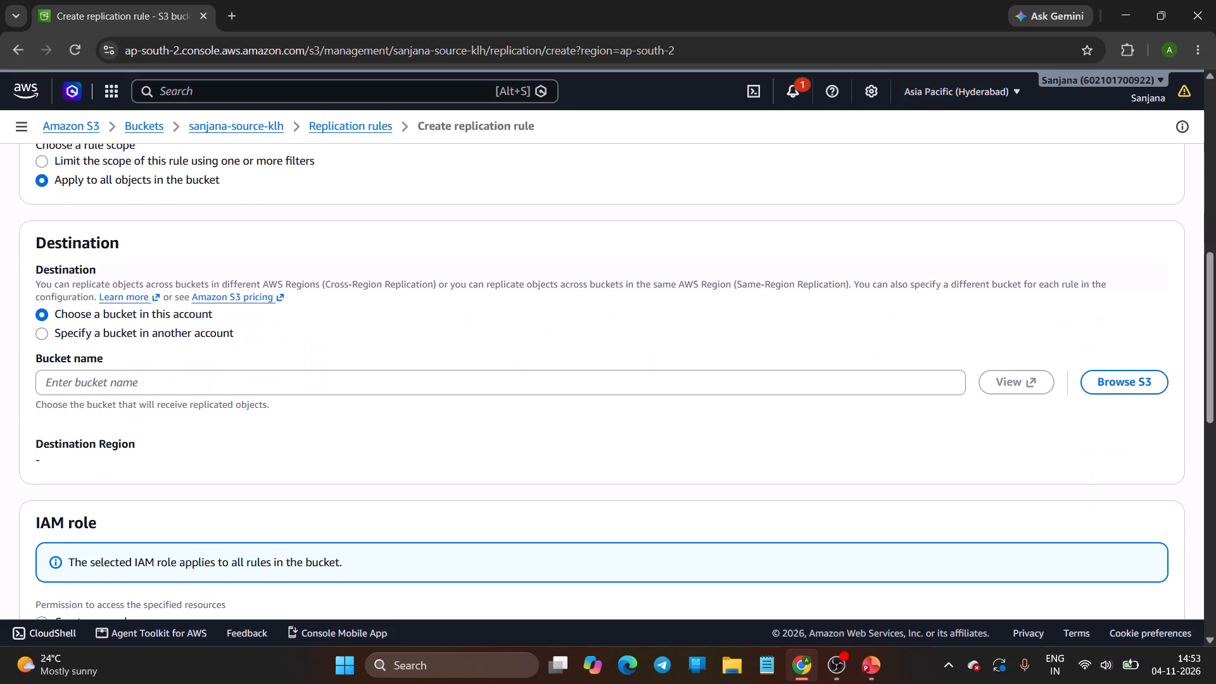
pyautogui.scroll(-1, 180, 388)
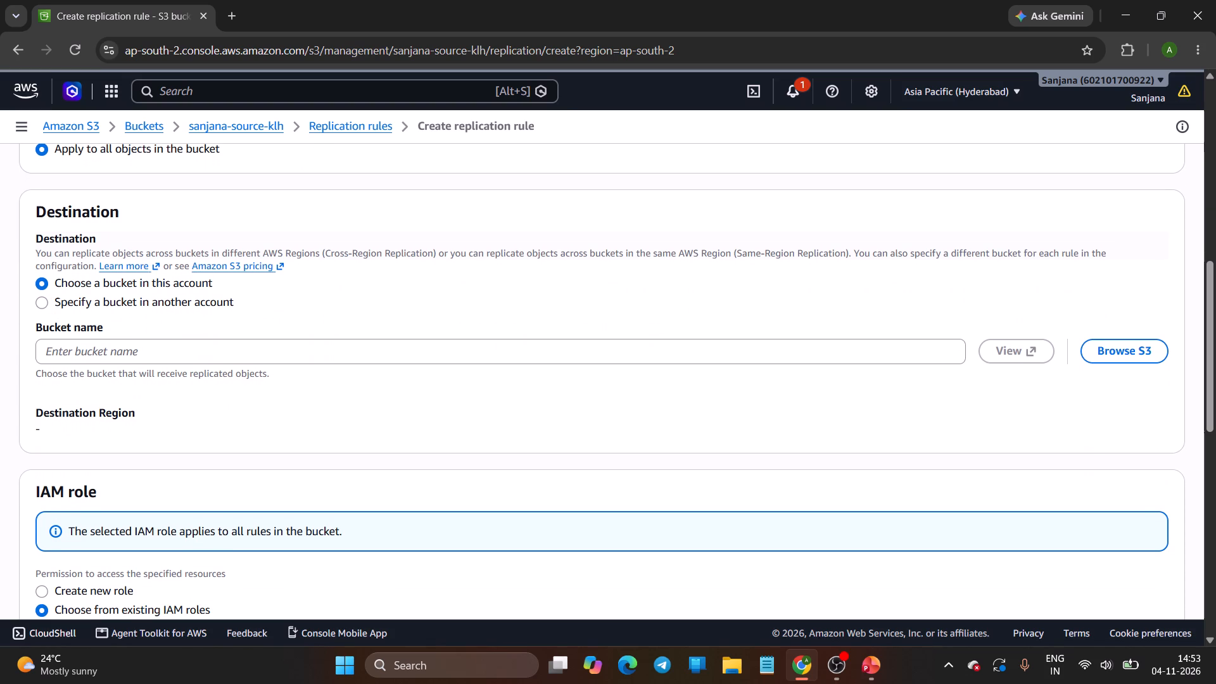
pyautogui.click(117, 352)
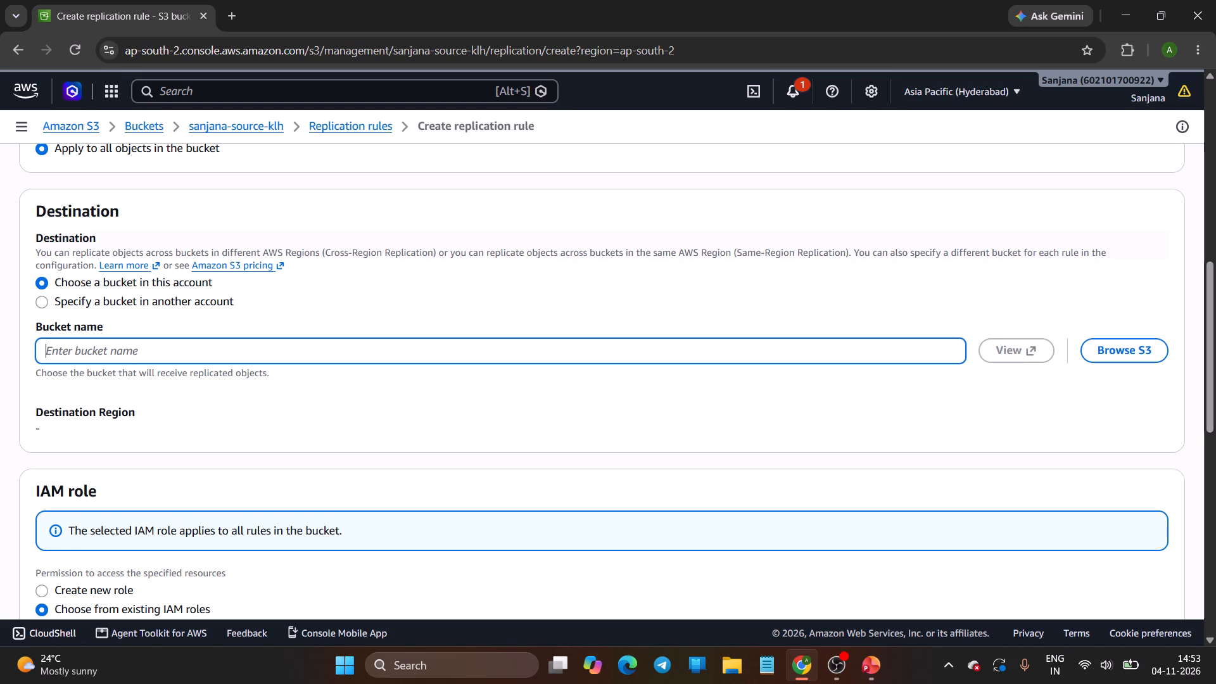
pyautogui.write('sanaj')
pyautogui.press('BackSpace')
pyautogui.press('BackSpace')
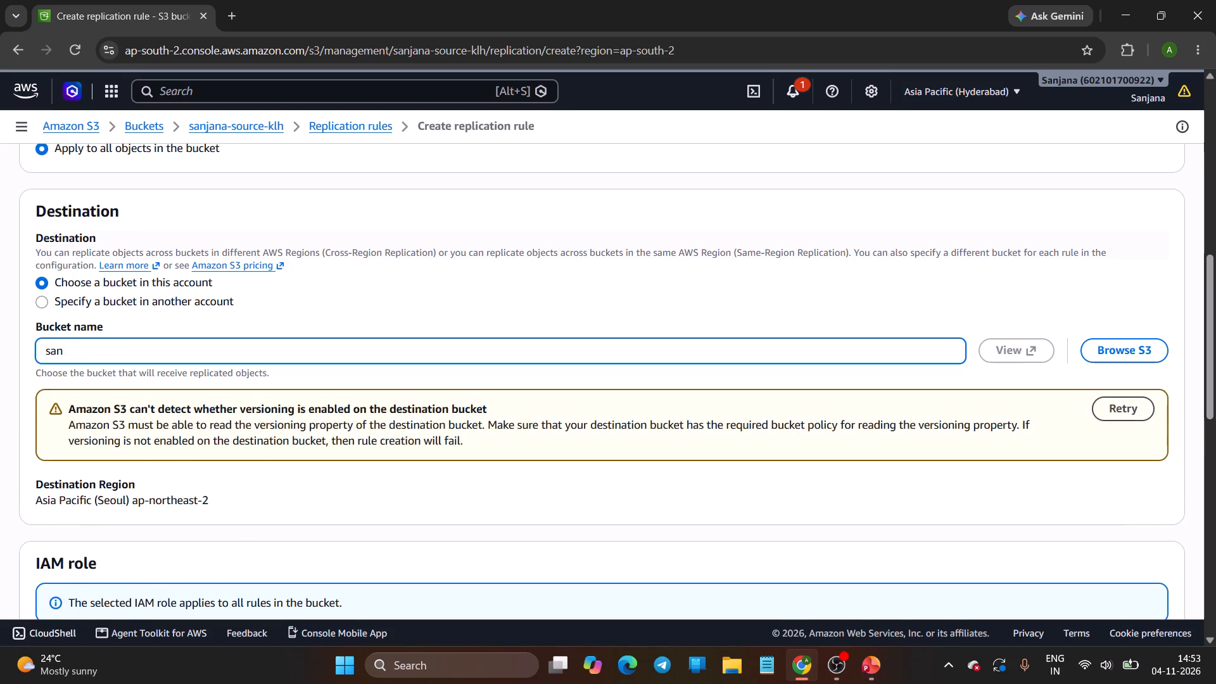
pyautogui.write('jana')
pyautogui.write('-destination-klh')
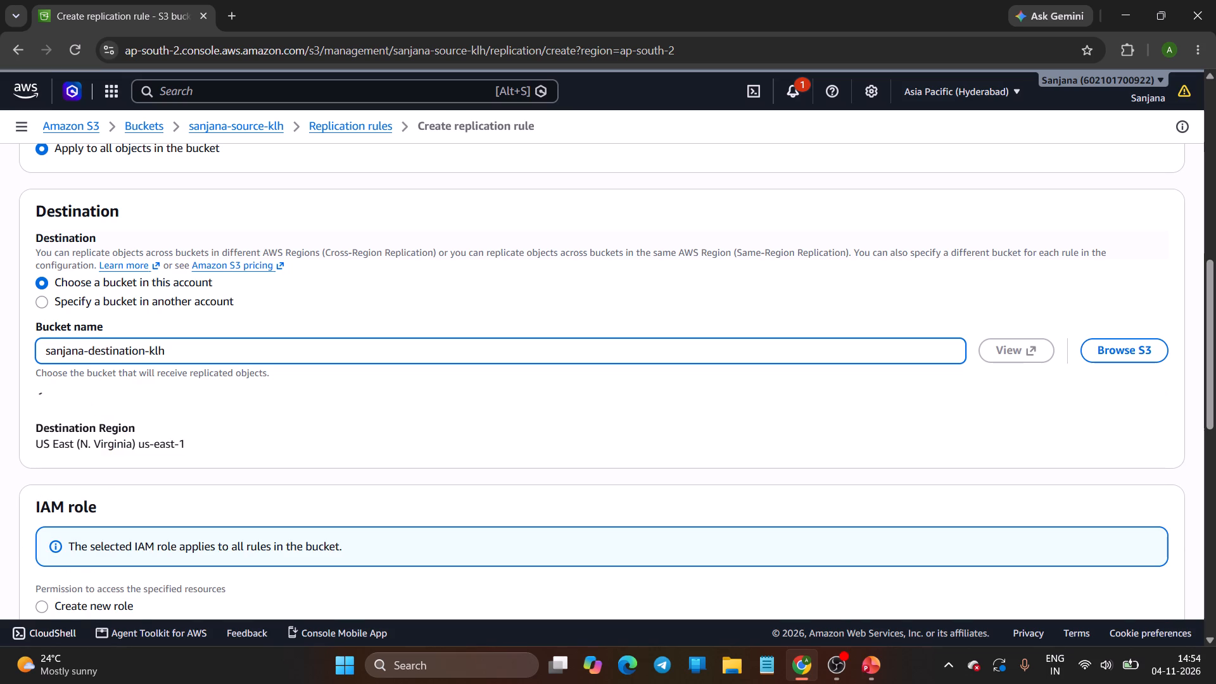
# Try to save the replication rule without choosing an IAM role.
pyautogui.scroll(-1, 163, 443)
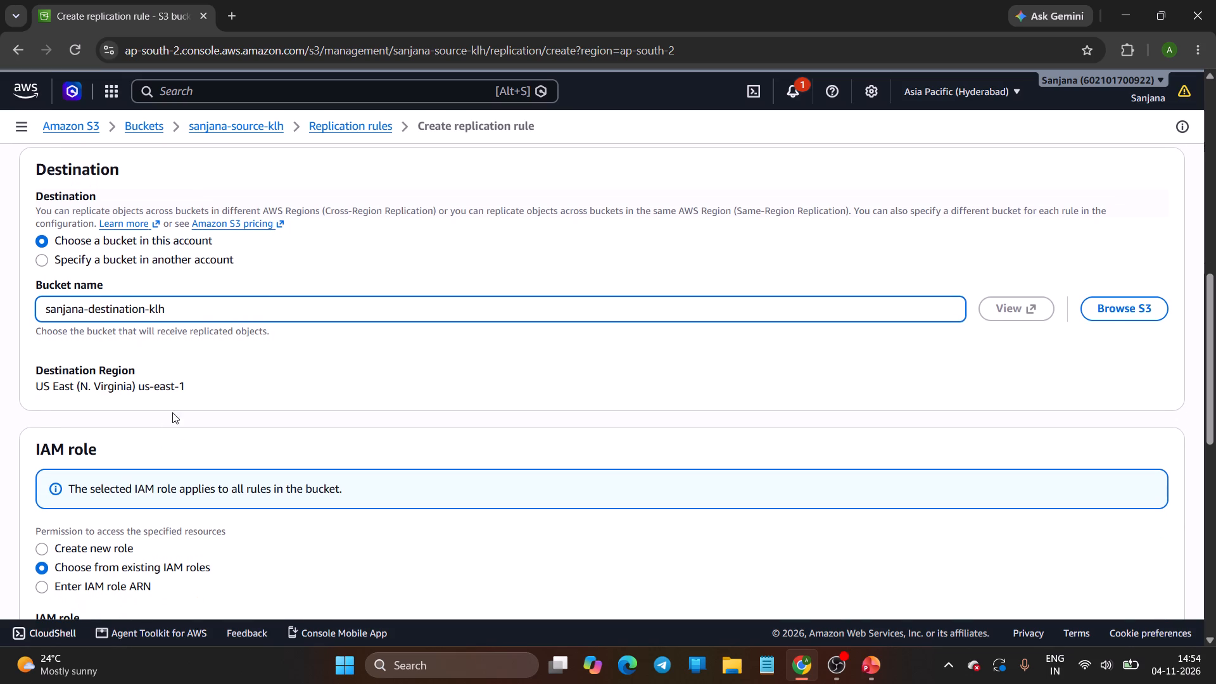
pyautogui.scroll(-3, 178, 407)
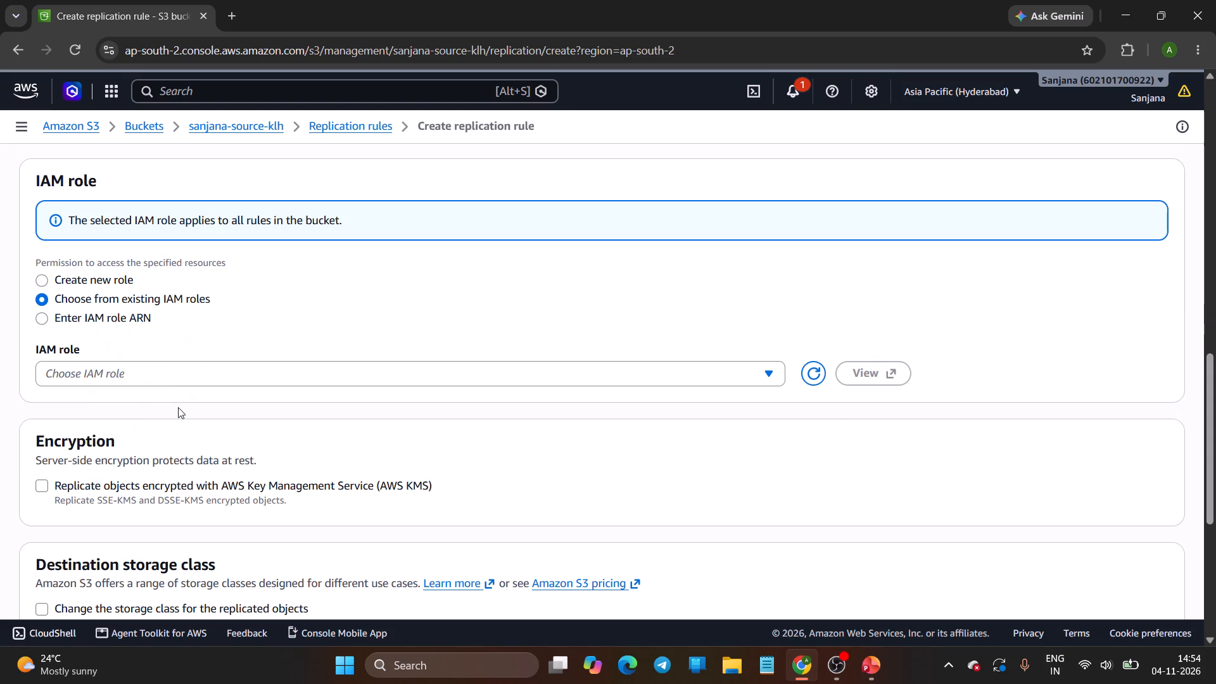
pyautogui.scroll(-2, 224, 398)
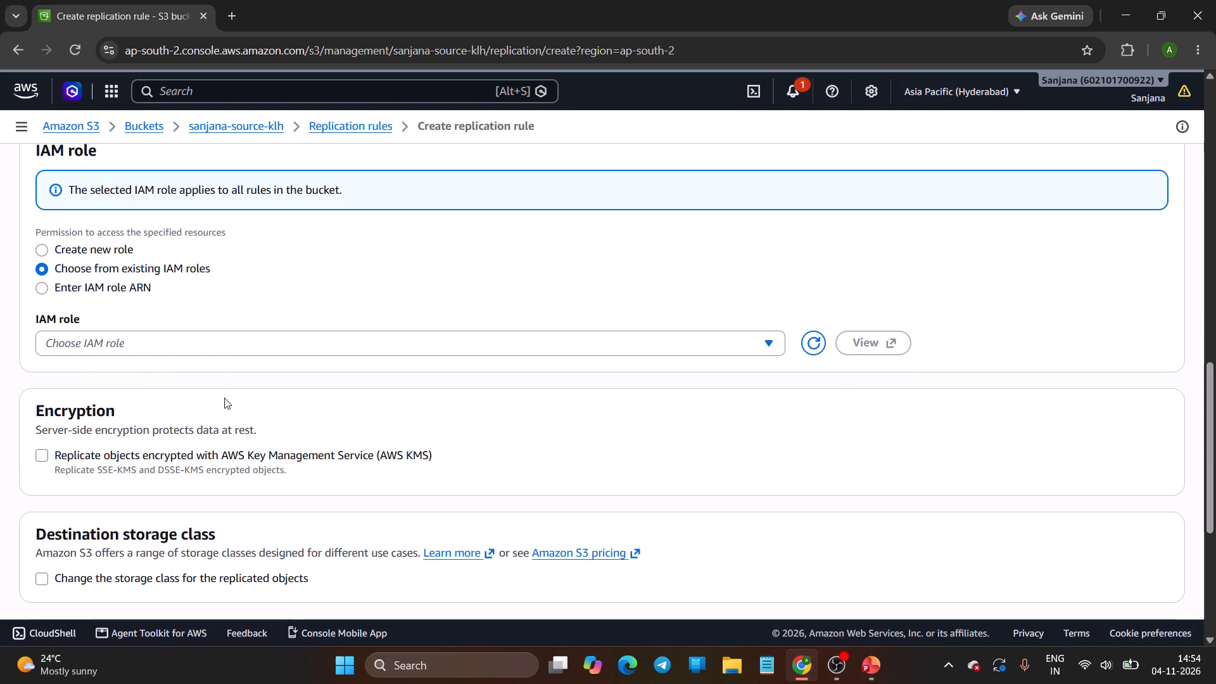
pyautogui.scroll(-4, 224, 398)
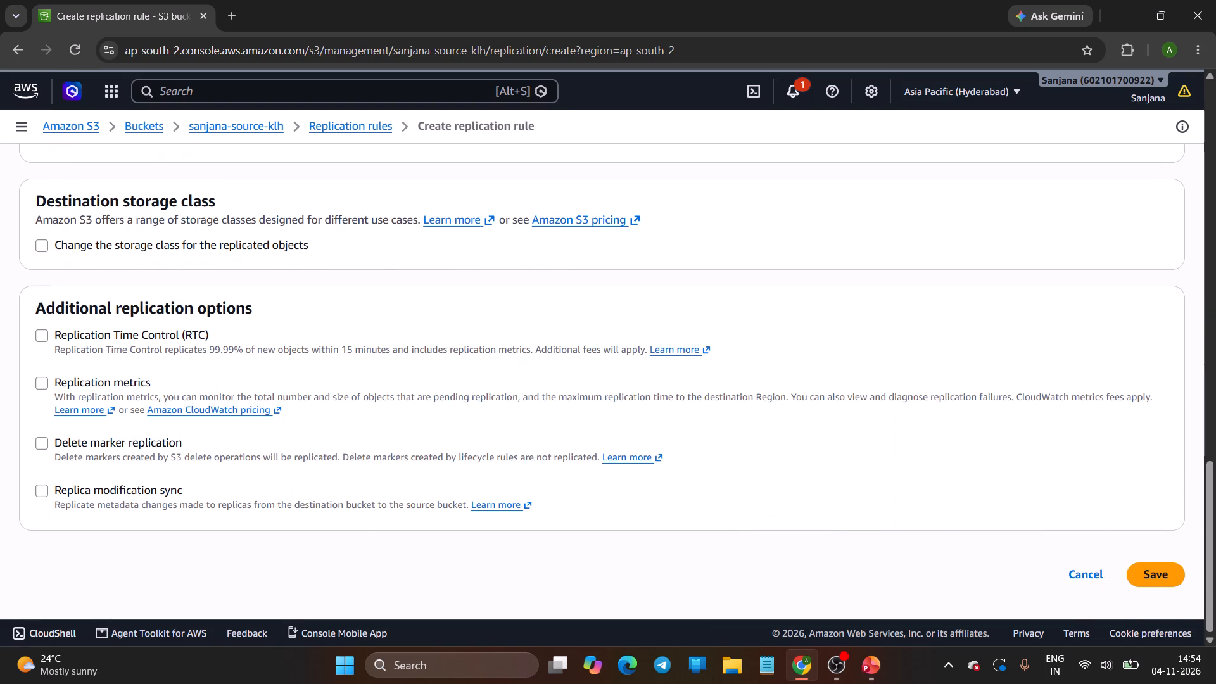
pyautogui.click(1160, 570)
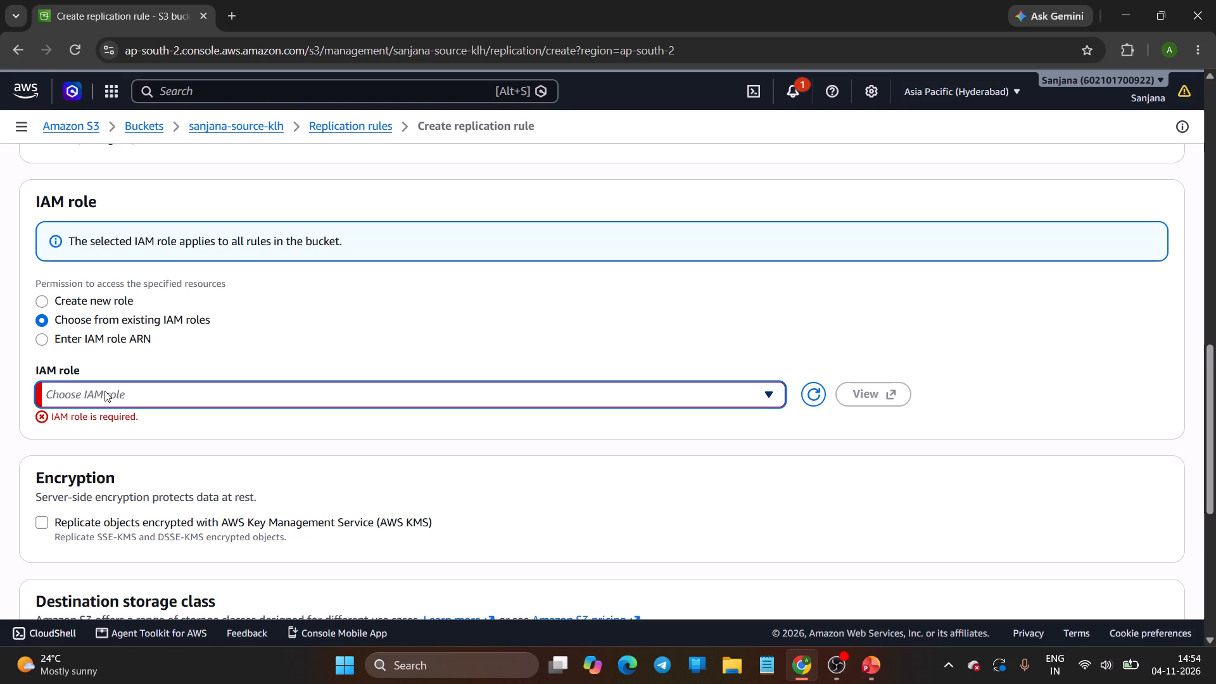
# Set the rule's IAM role to Create new role and save the replication rule.
pyautogui.click(38, 298)
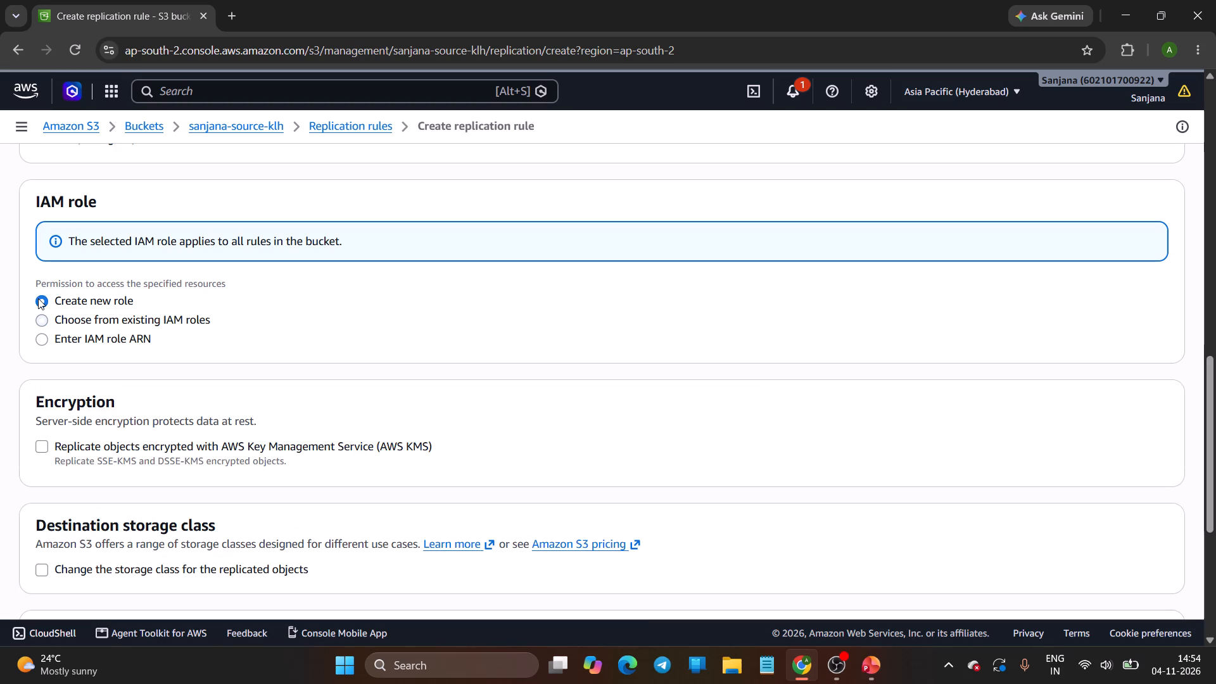
pyautogui.scroll(-1, 141, 401)
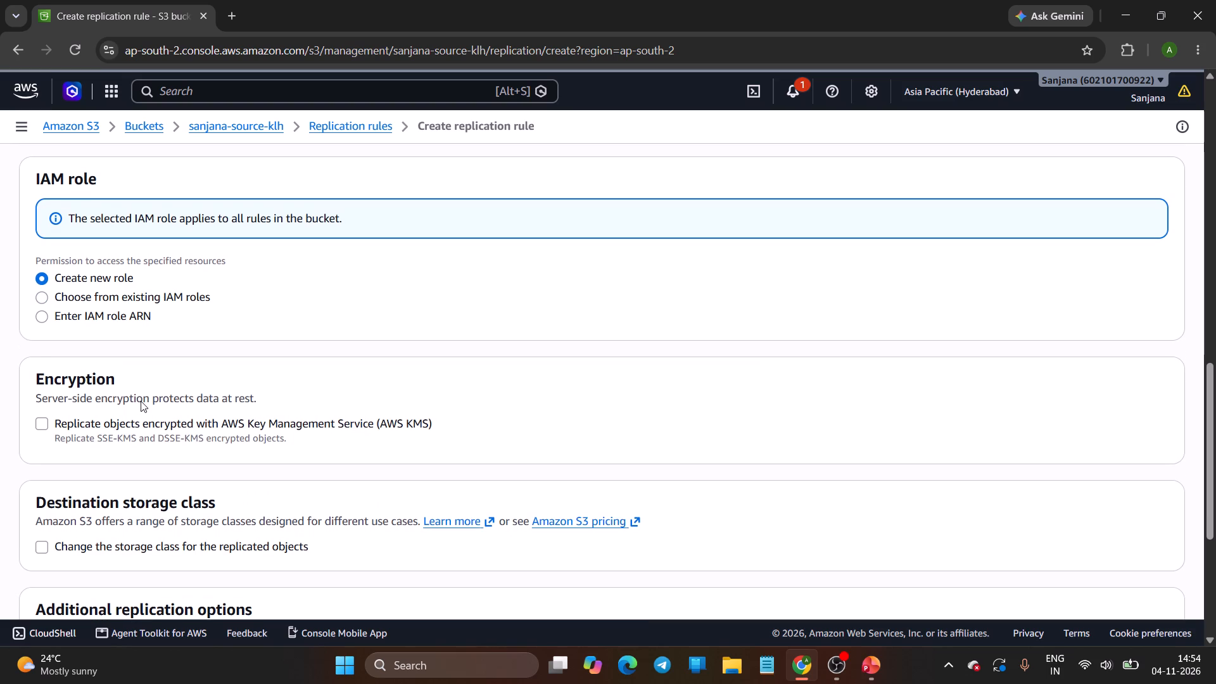
pyautogui.scroll(-4, 141, 401)
pyautogui.scroll(-5, 230, 405)
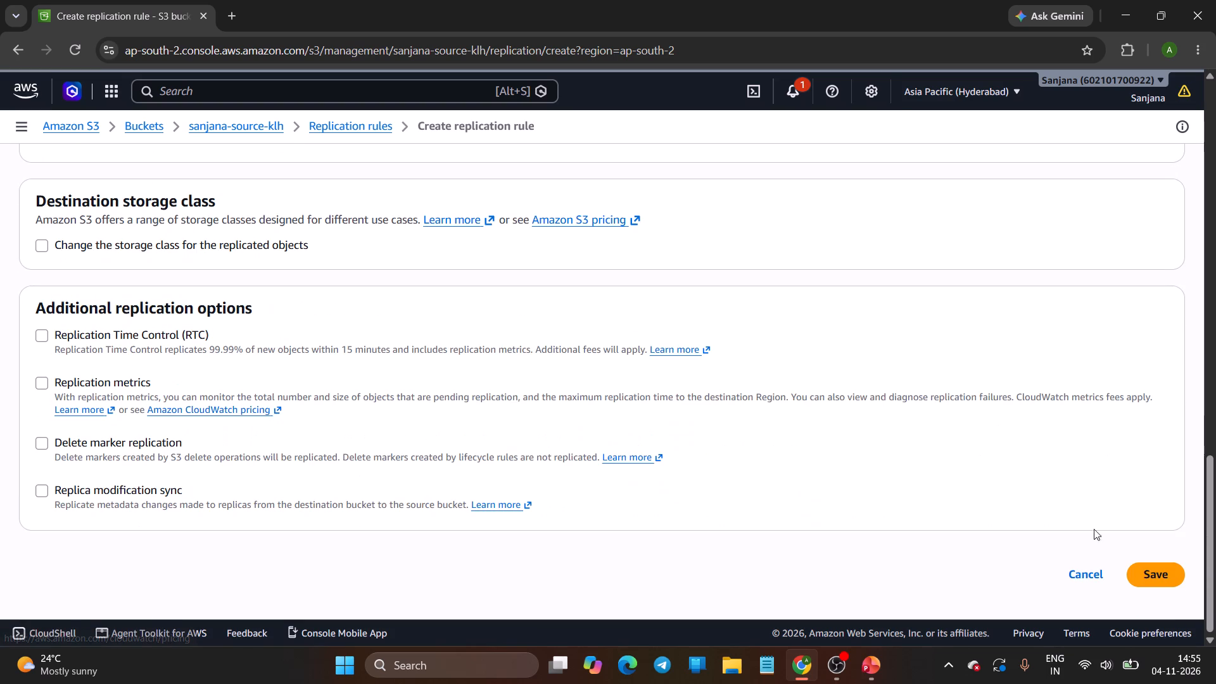
pyautogui.click(1152, 566)
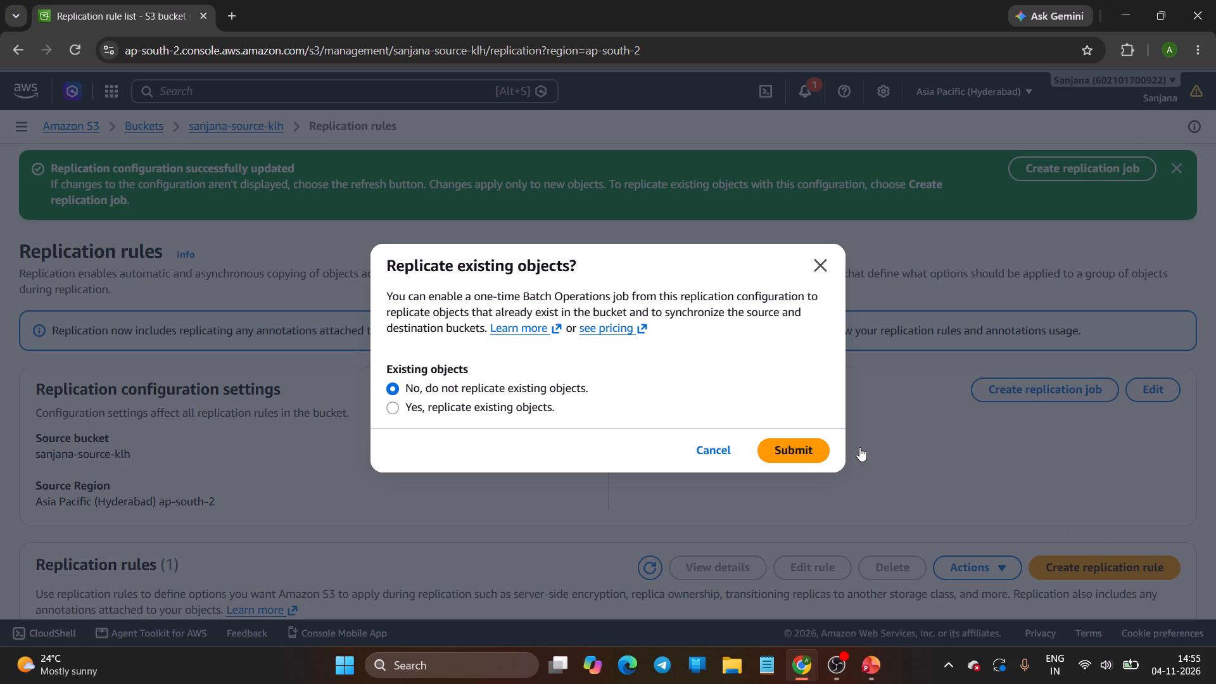
# Submit the choice not to replicate existing objects.
pyautogui.click(800, 448)
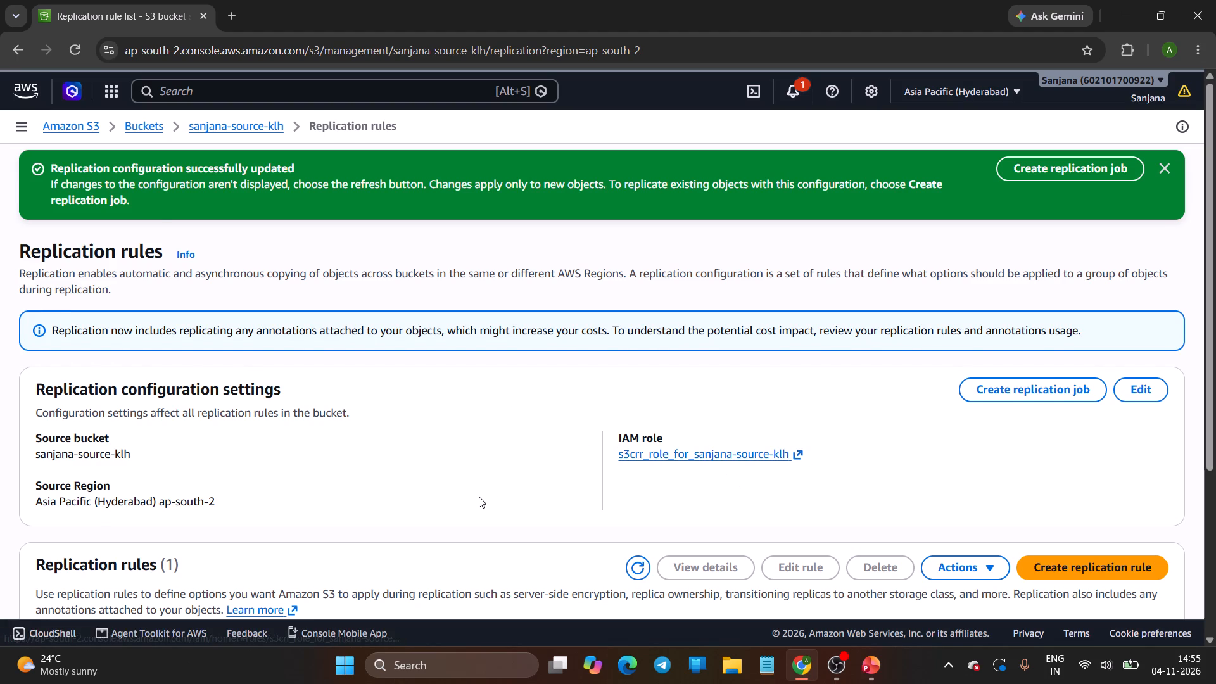
# Review the saved replication rule, and open an upload for the sanjana-source-klh bucket.
pyautogui.scroll(-1, 479, 497)
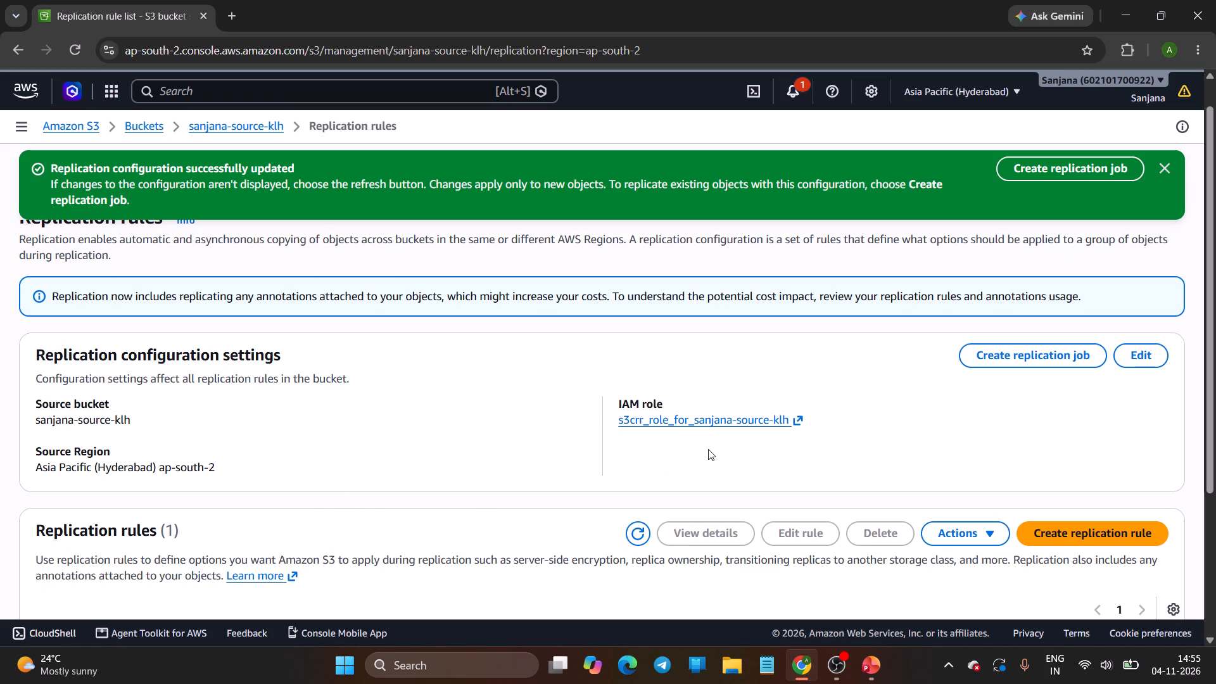
pyautogui.scroll(-1, 708, 449)
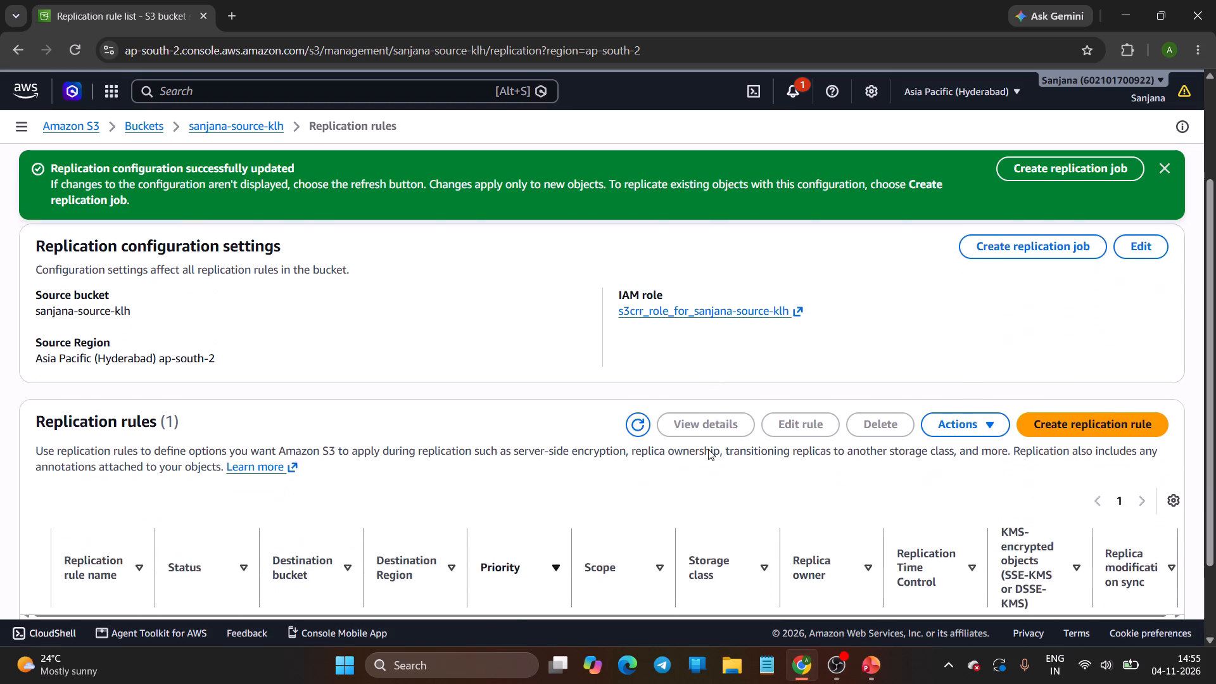
pyautogui.scroll(-1, 708, 449)
pyautogui.scroll(3, 708, 449)
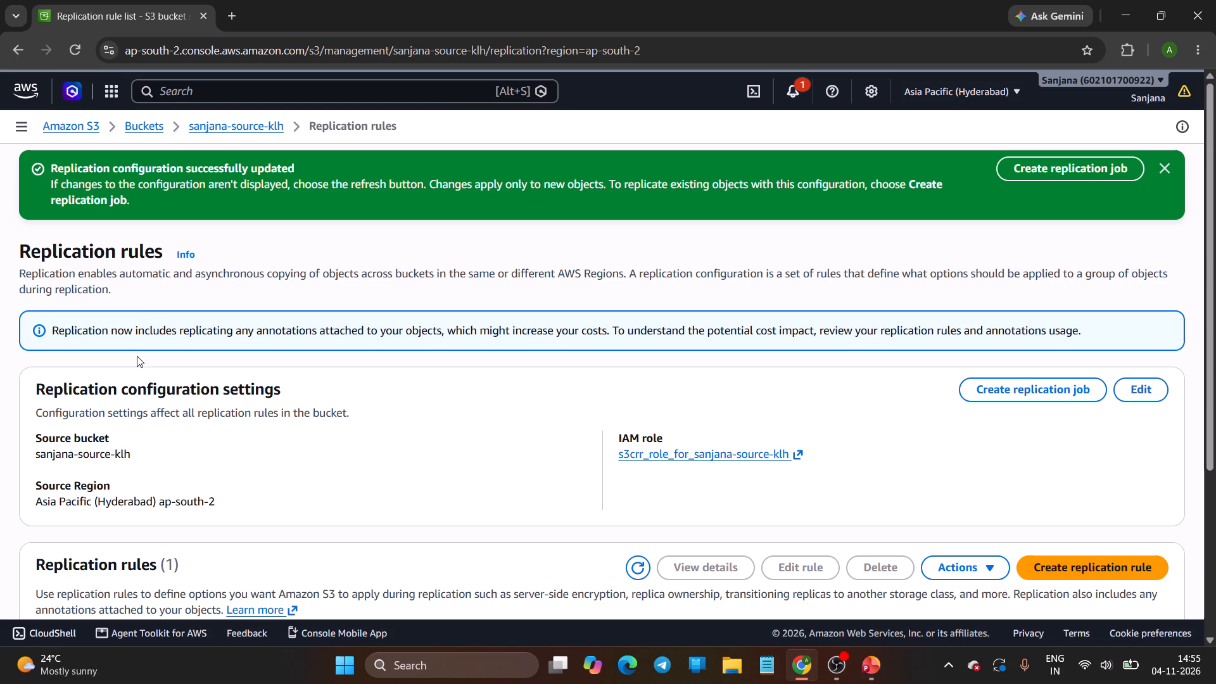
pyautogui.click(155, 124)
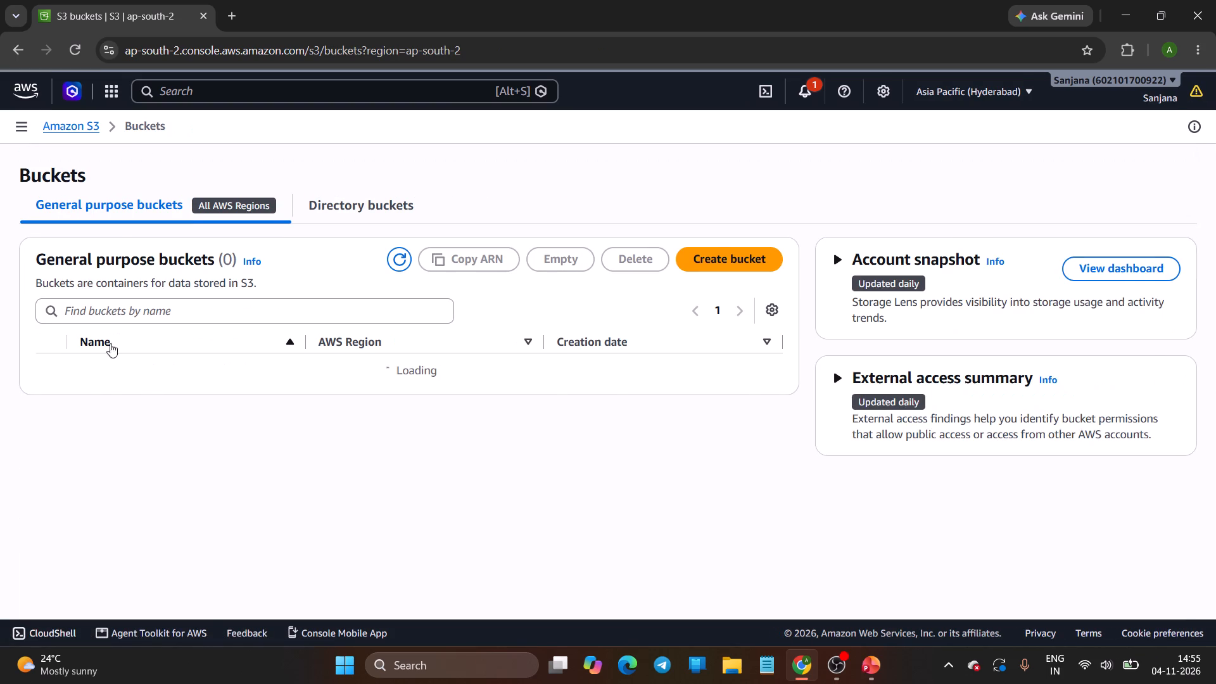
pyautogui.click(148, 388)
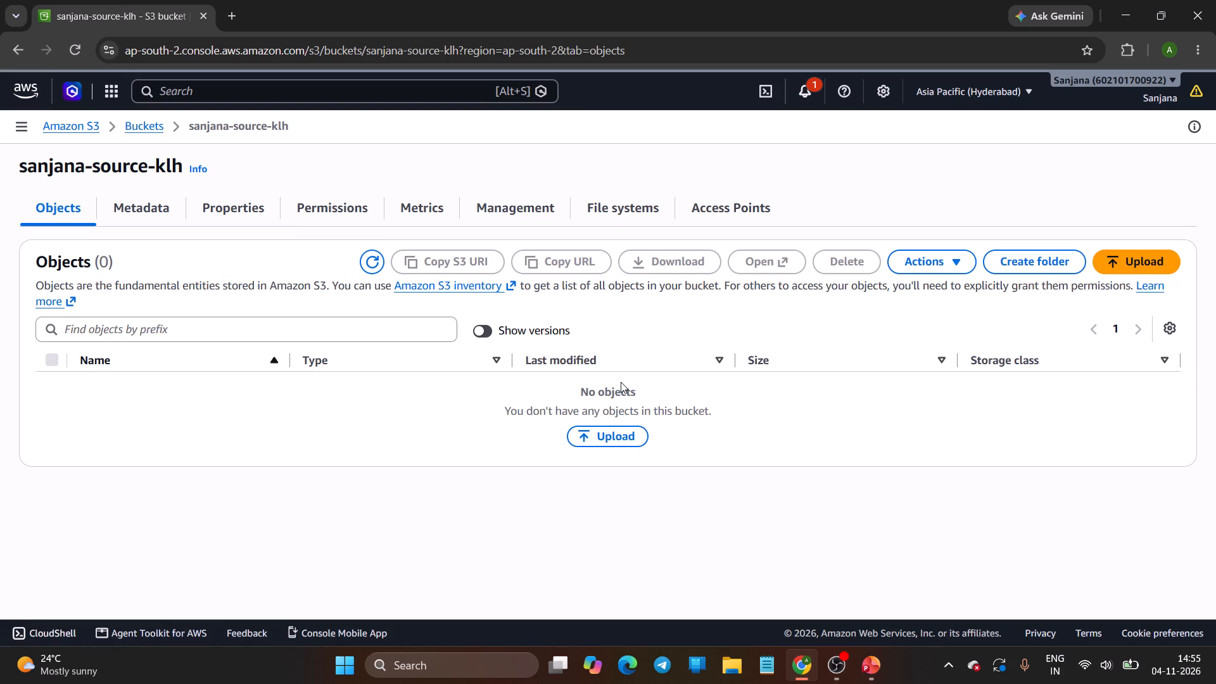
pyautogui.click(1127, 253)
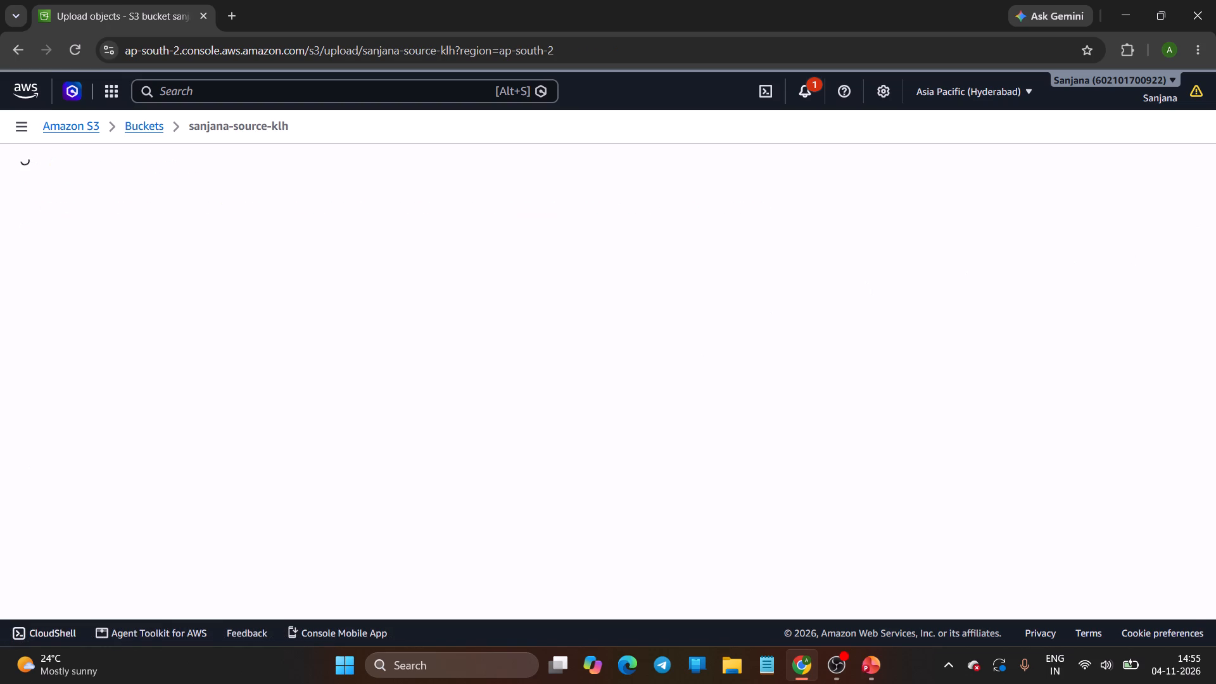
# Add the file crr.test.txt from the Documents folder to the upload list and select it.
pyautogui.click(1035, 310)
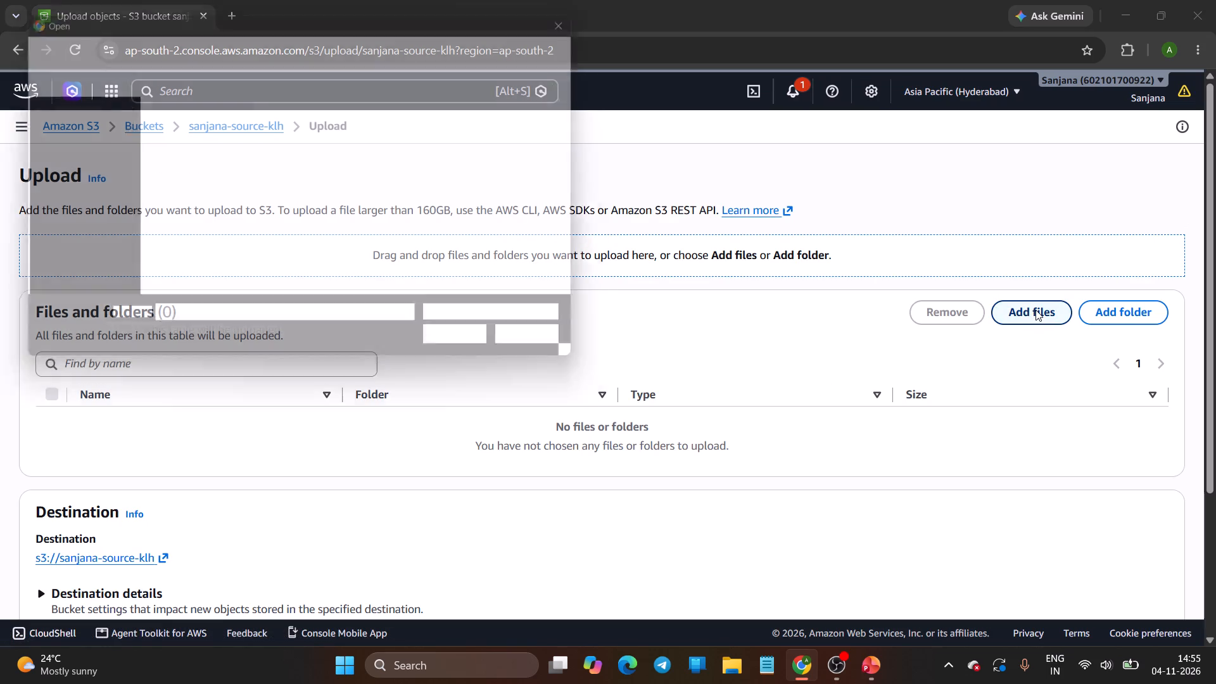
pyautogui.scroll(-2, 31, 245)
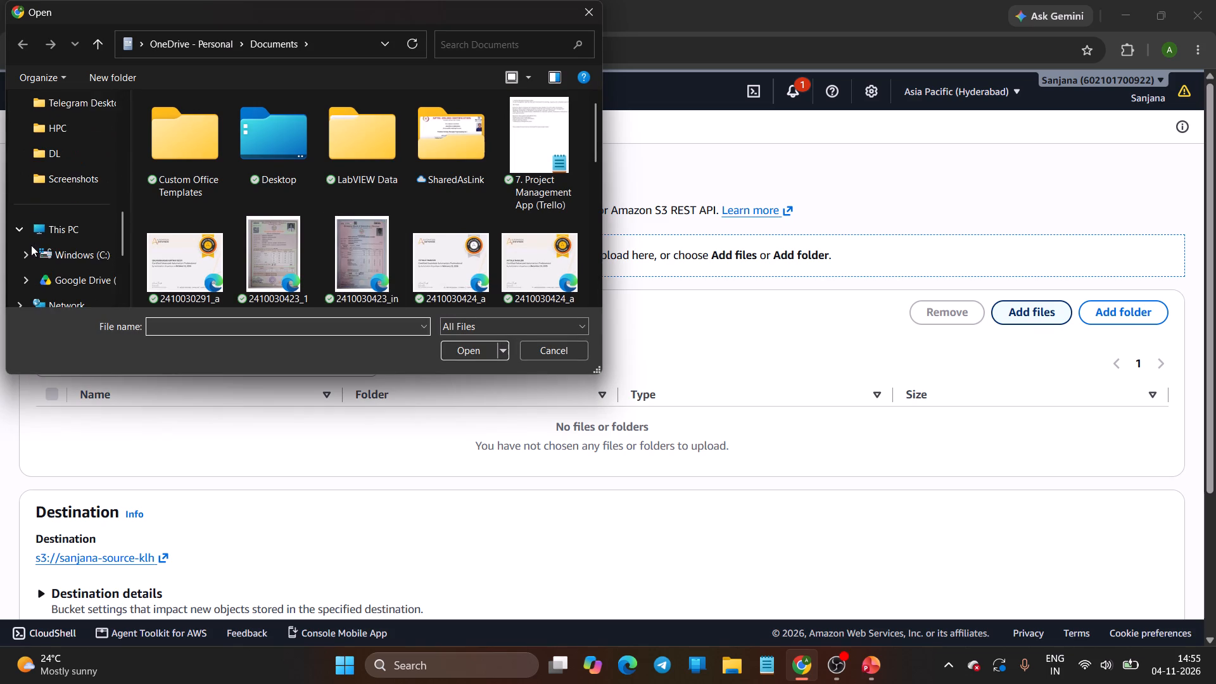
pyautogui.scroll(1, 72, 220)
pyautogui.scroll(-1, 72, 216)
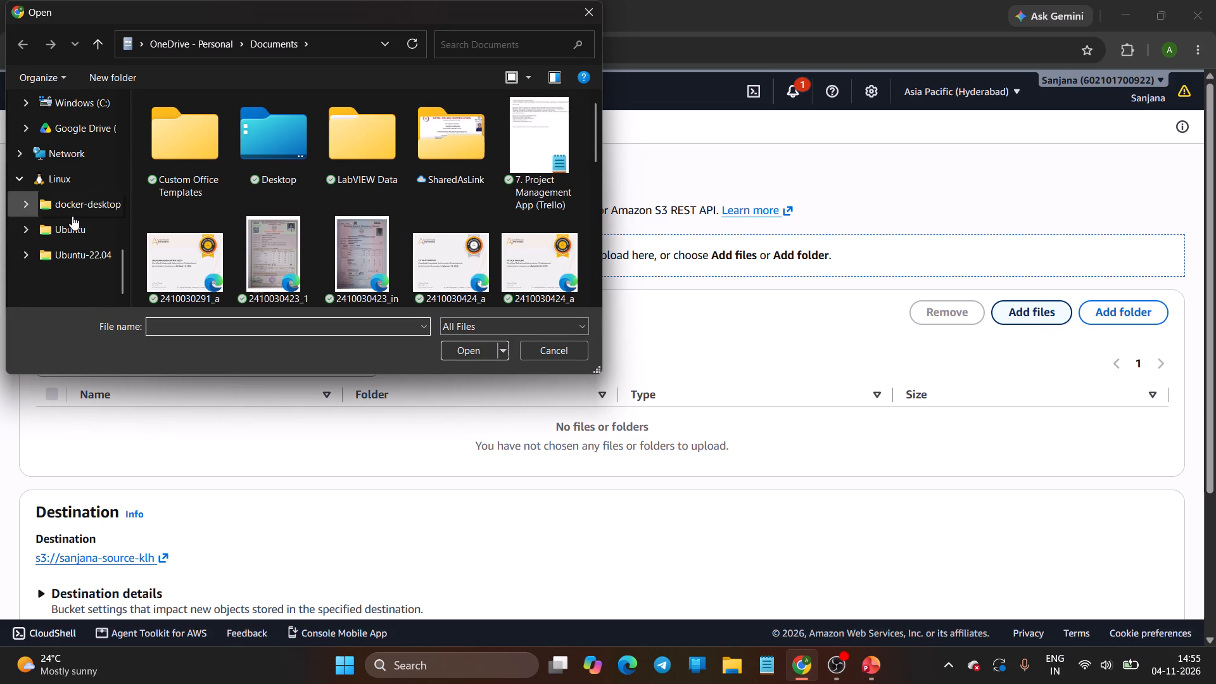
pyautogui.click(72, 216)
pyautogui.scroll(3, 72, 216)
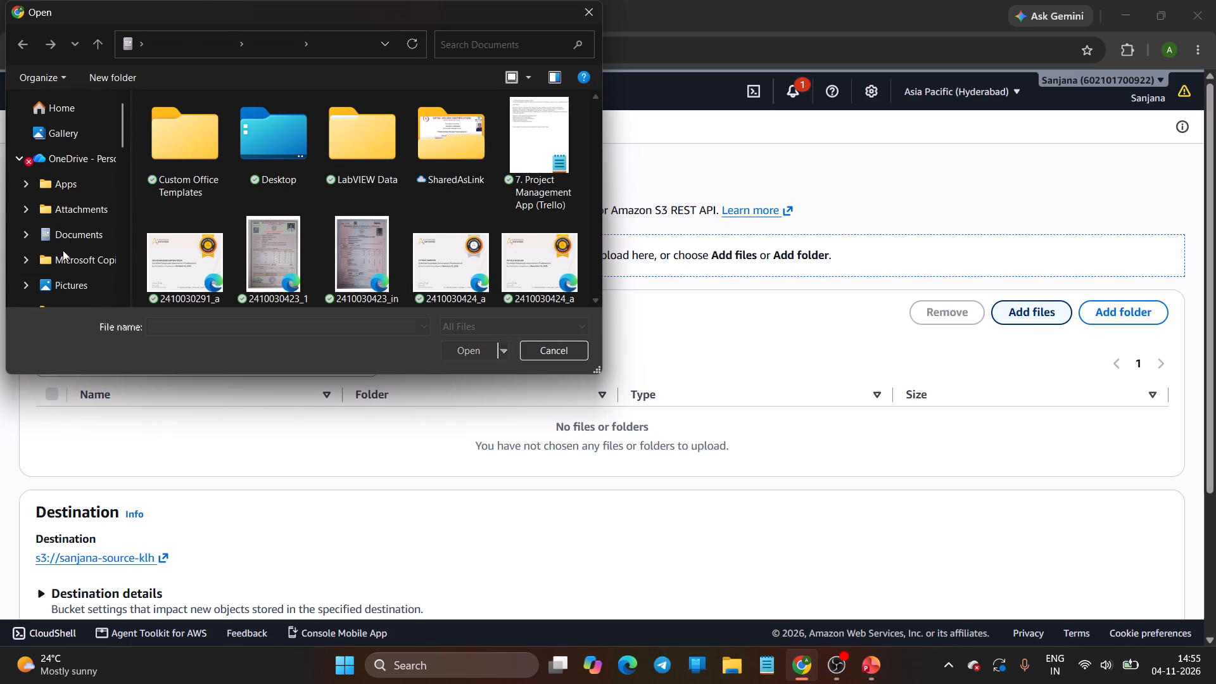
pyautogui.scroll(-1, 58, 299)
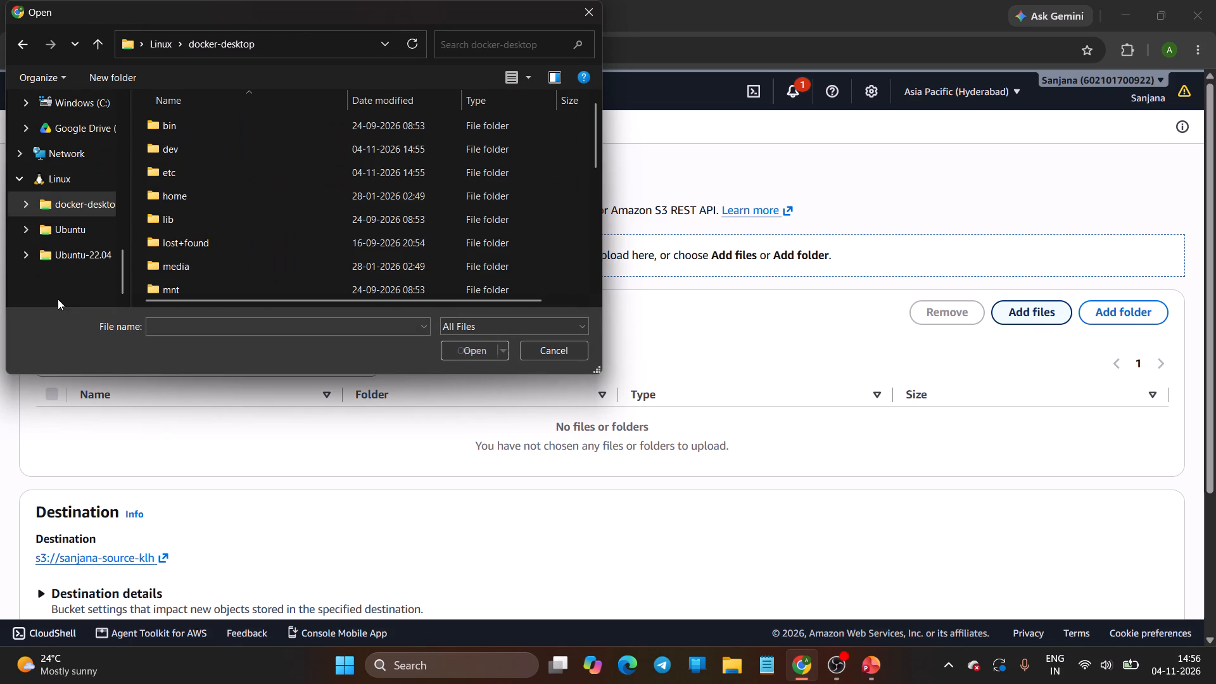
pyautogui.scroll(-1, 58, 299)
pyautogui.scroll(2, 62, 188)
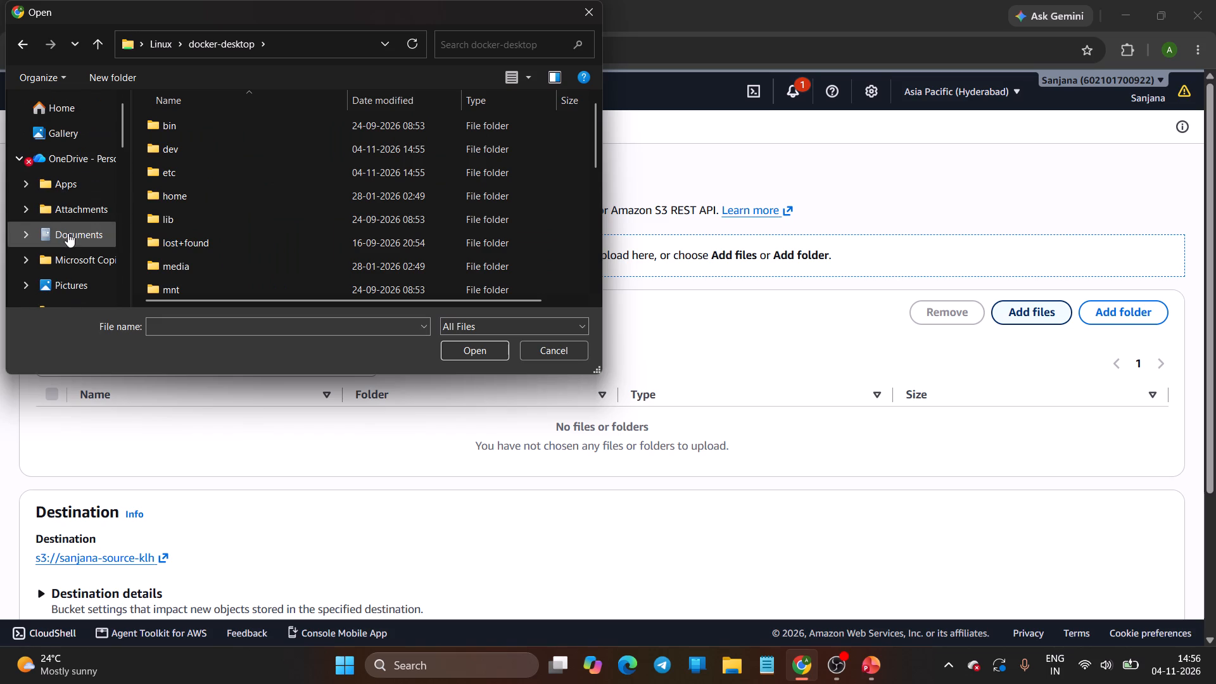
pyautogui.click(68, 233)
pyautogui.click(190, 328)
pyautogui.write('crr.test')
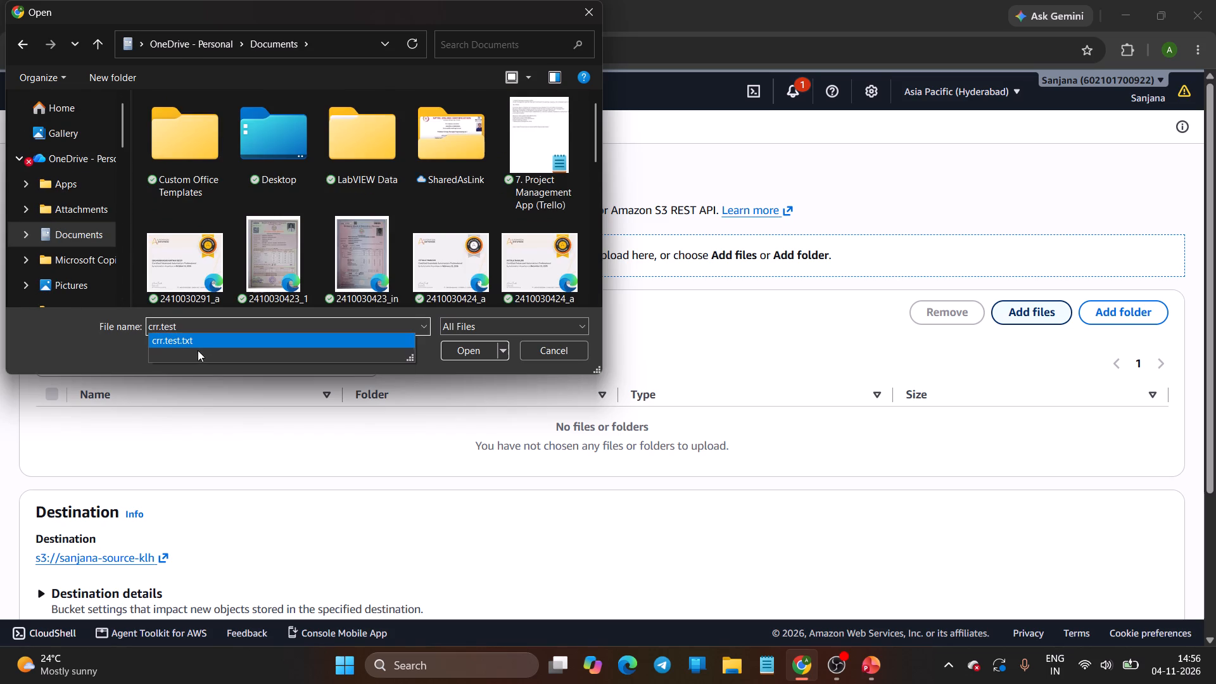
pyautogui.click(193, 343)
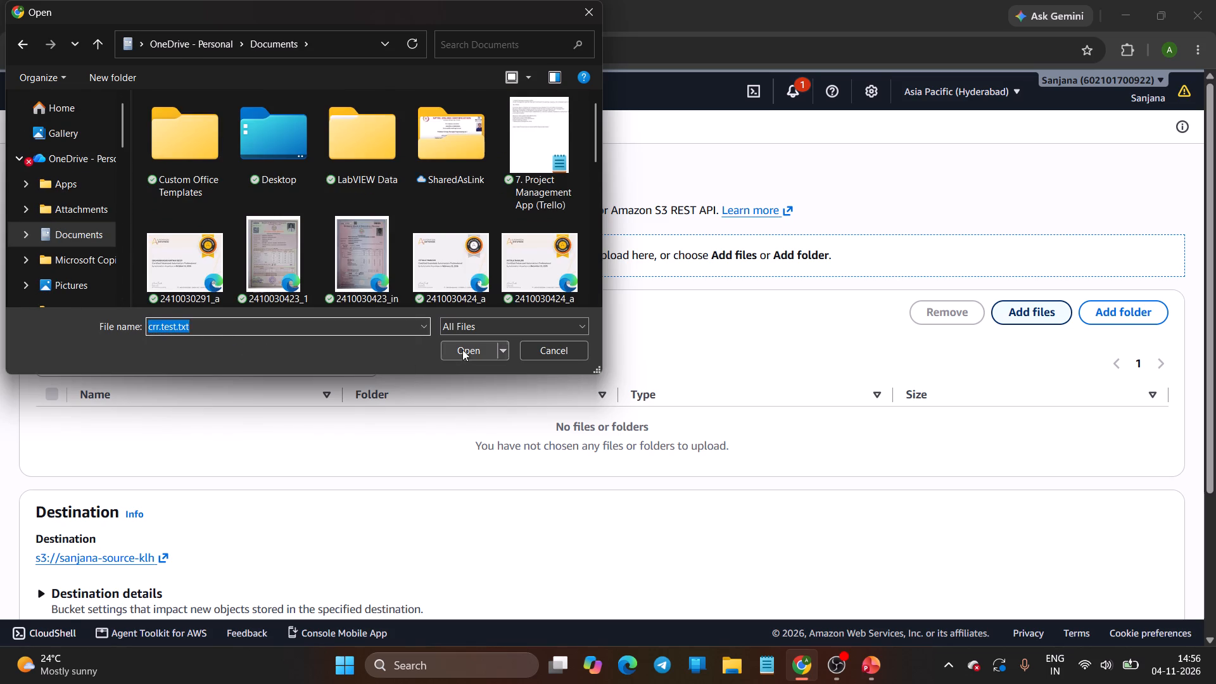
pyautogui.click(462, 350)
pyautogui.click(51, 417)
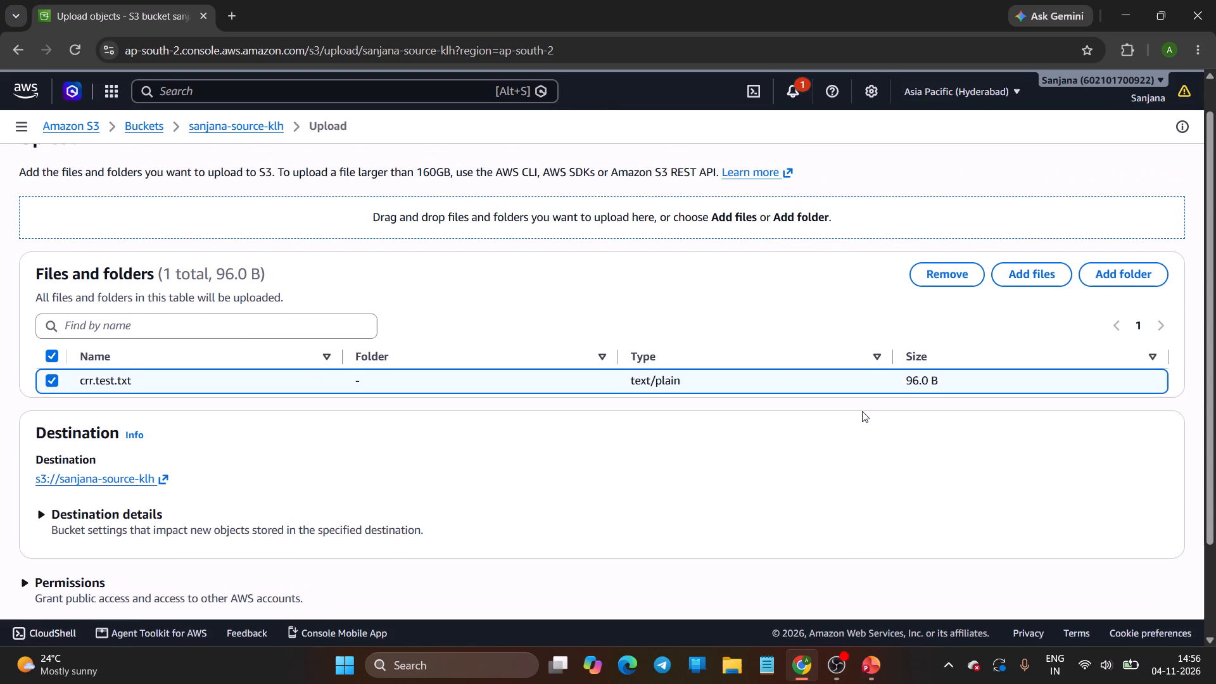
# Upload crr.test.txt to sanjana-source-klh with the default settings and close the upload status page.
pyautogui.scroll(1, 1111, 347)
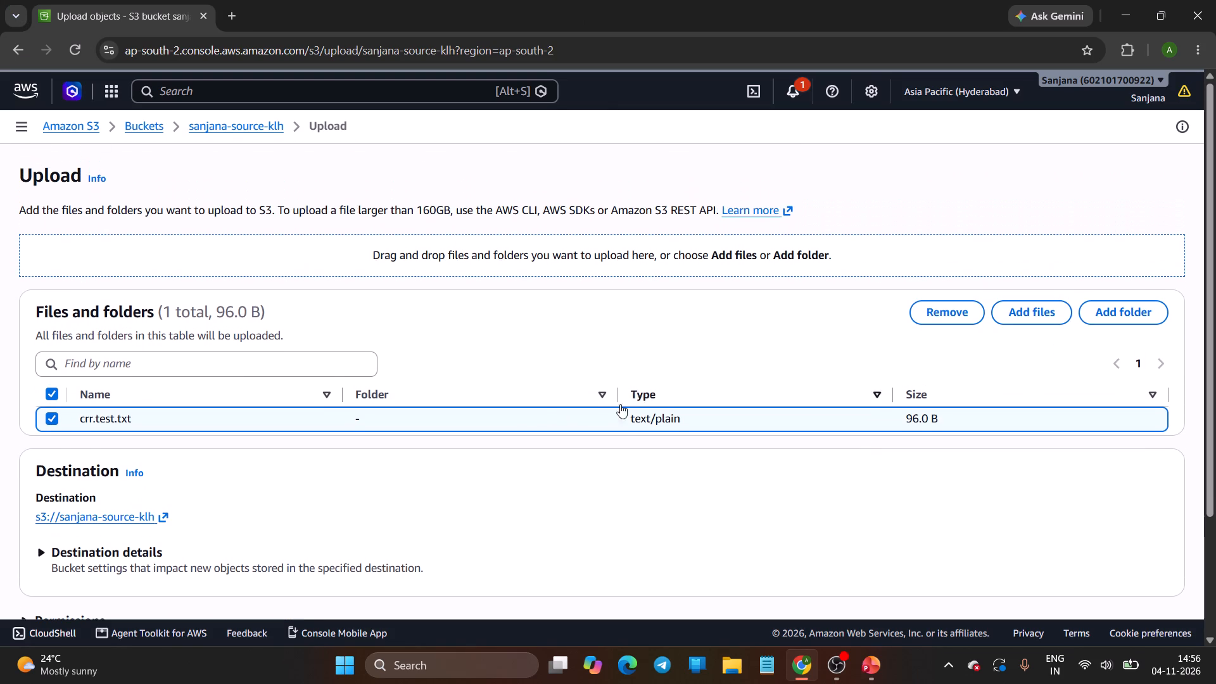
pyautogui.scroll(-1, 206, 459)
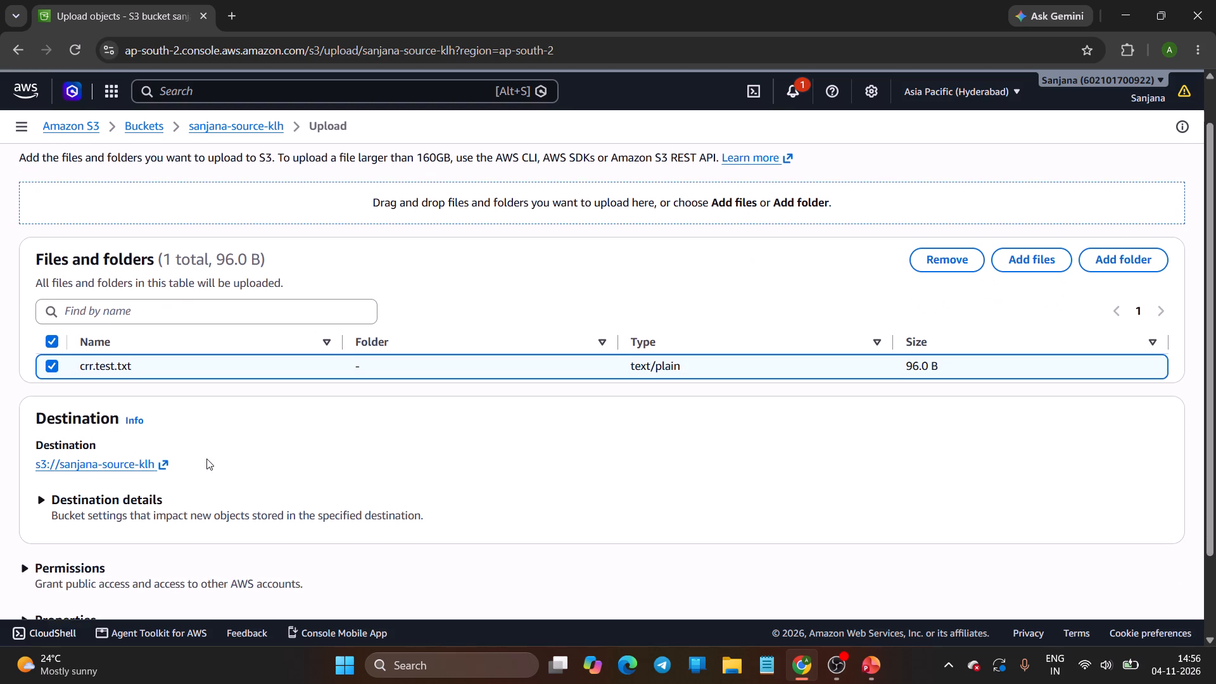
pyautogui.scroll(-1, 206, 459)
pyautogui.scroll(3, 206, 459)
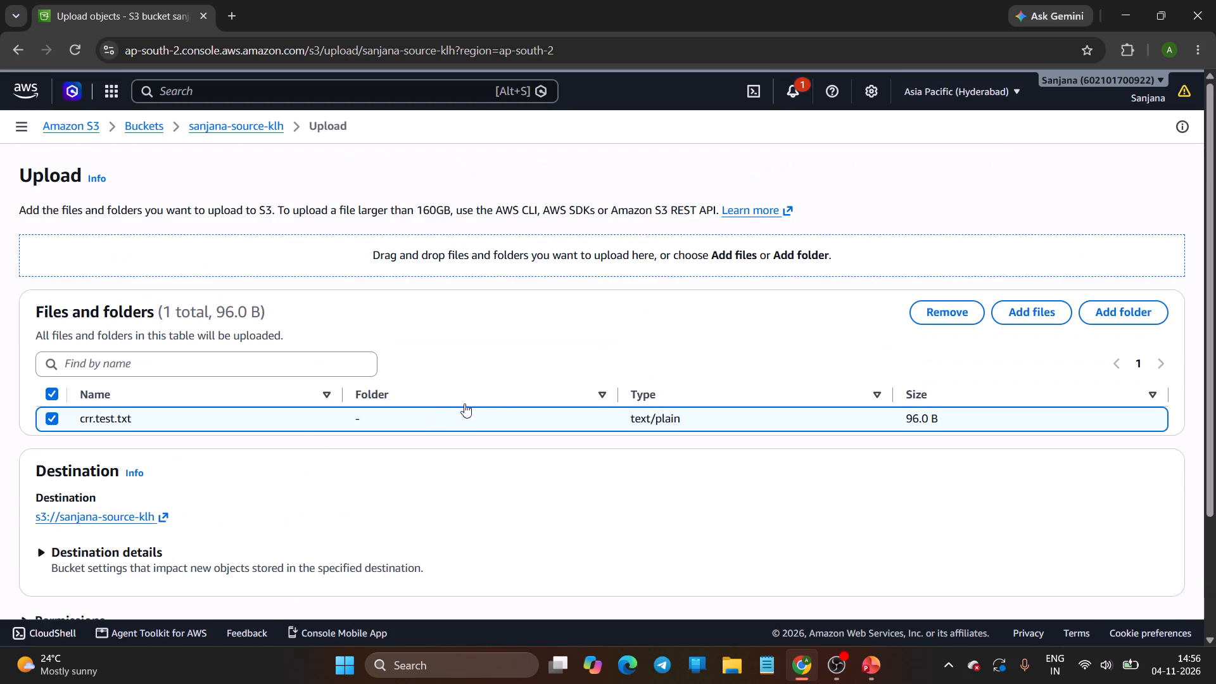
pyautogui.click(728, 252)
pyautogui.scroll(-4, 440, 260)
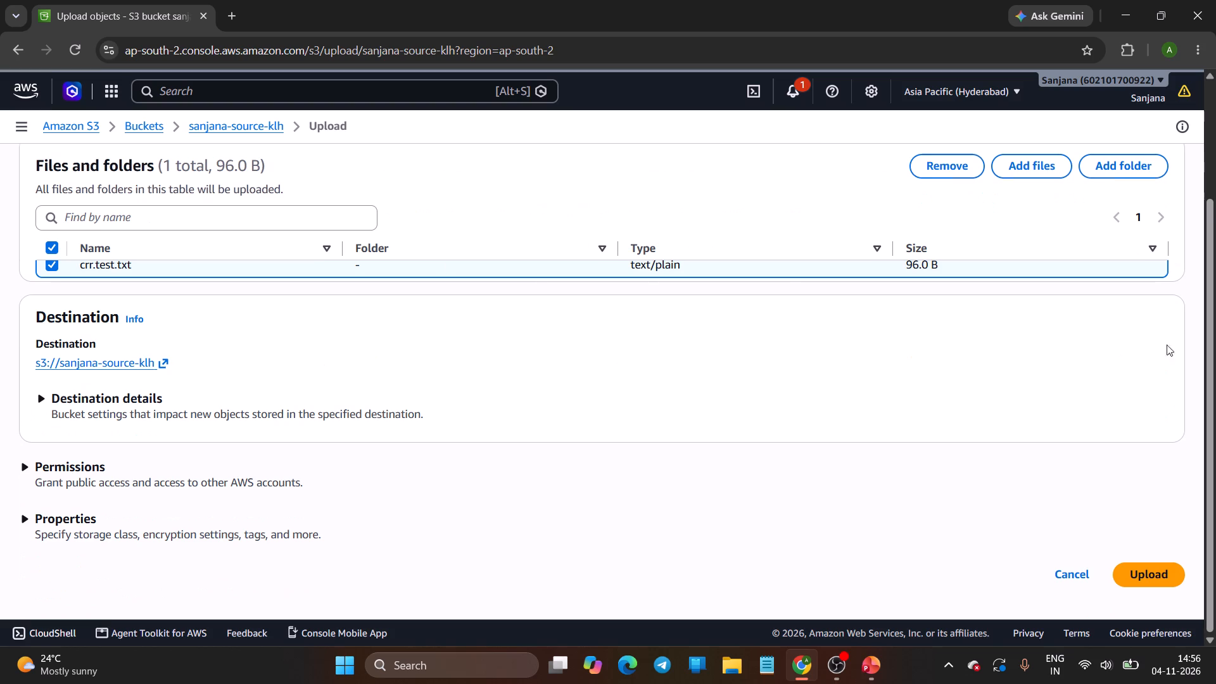
pyautogui.click(1140, 569)
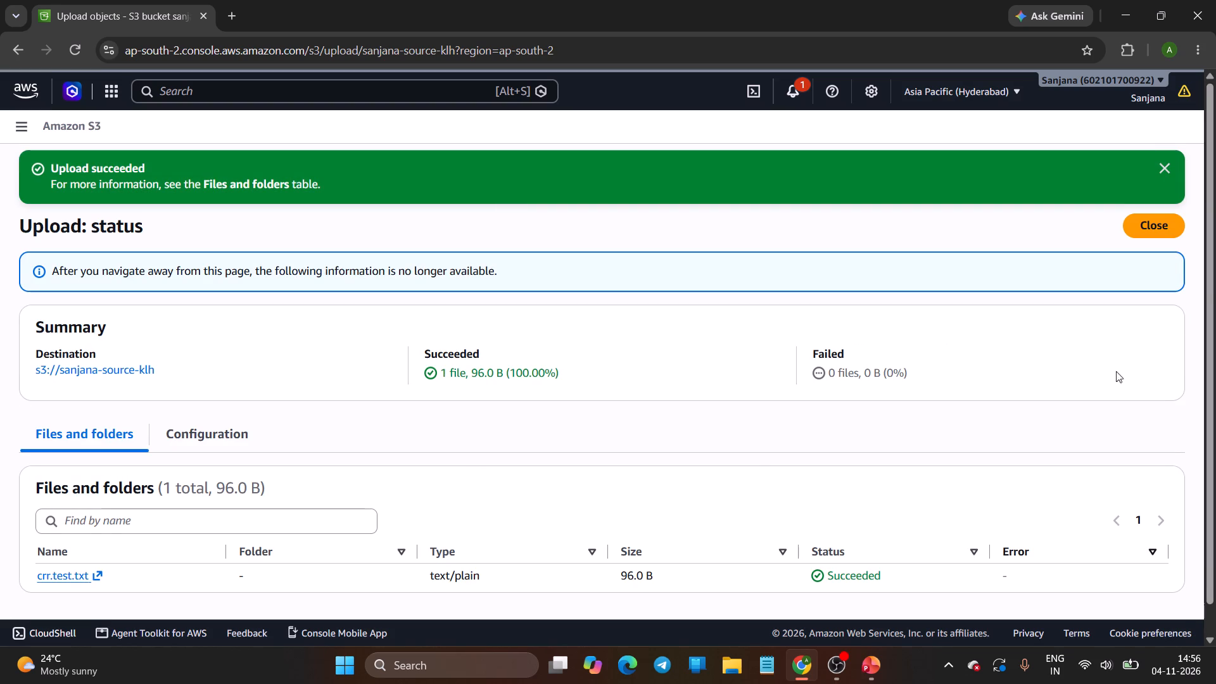
pyautogui.click(1146, 220)
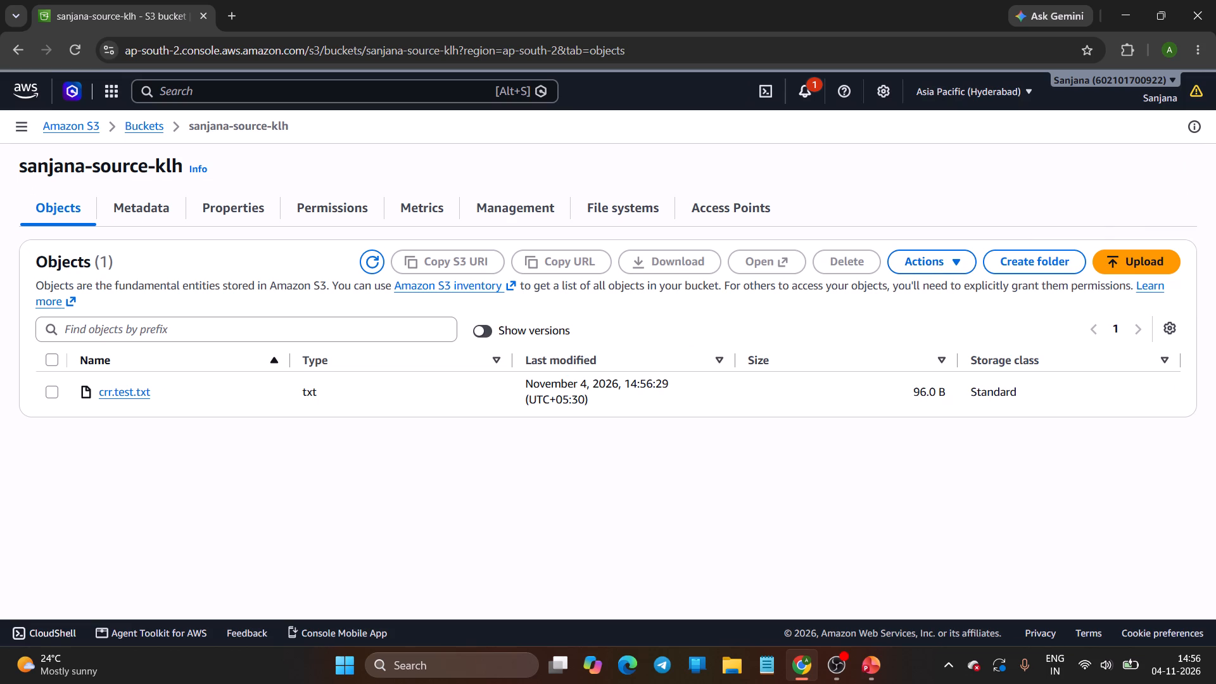
# Check the refreshed object list of sanjana-destination-klh for the replicated file, and return to the bucket list.
pyautogui.click(144, 126)
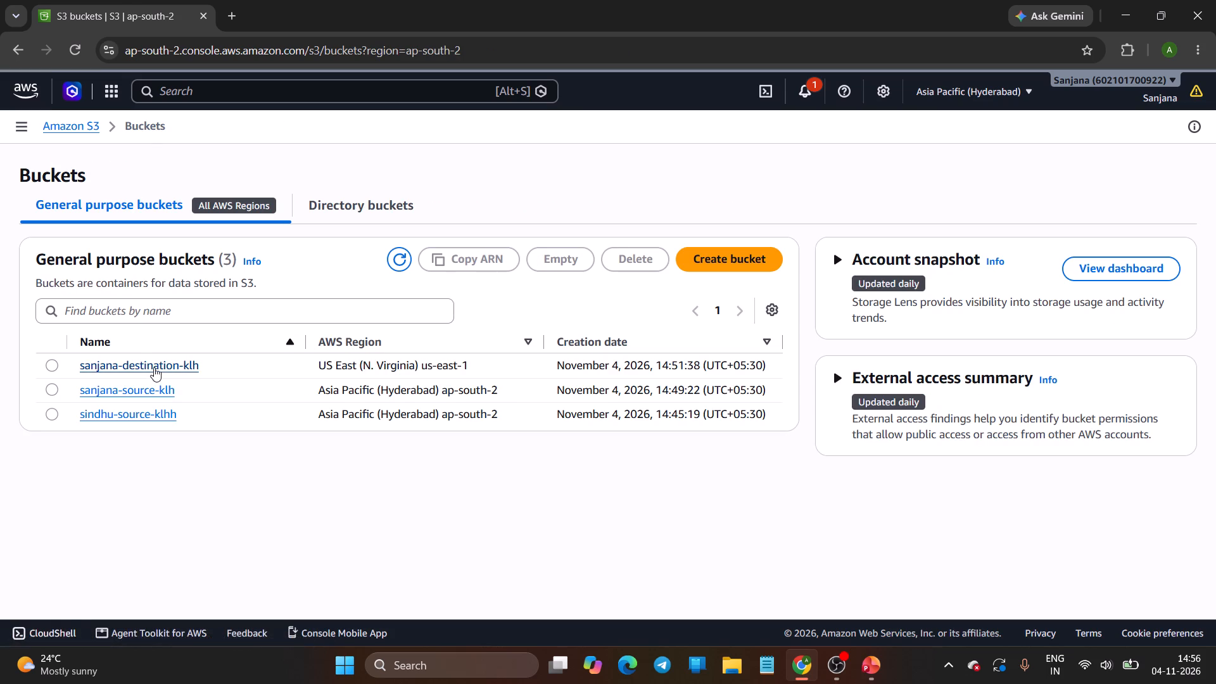
pyautogui.click(154, 365)
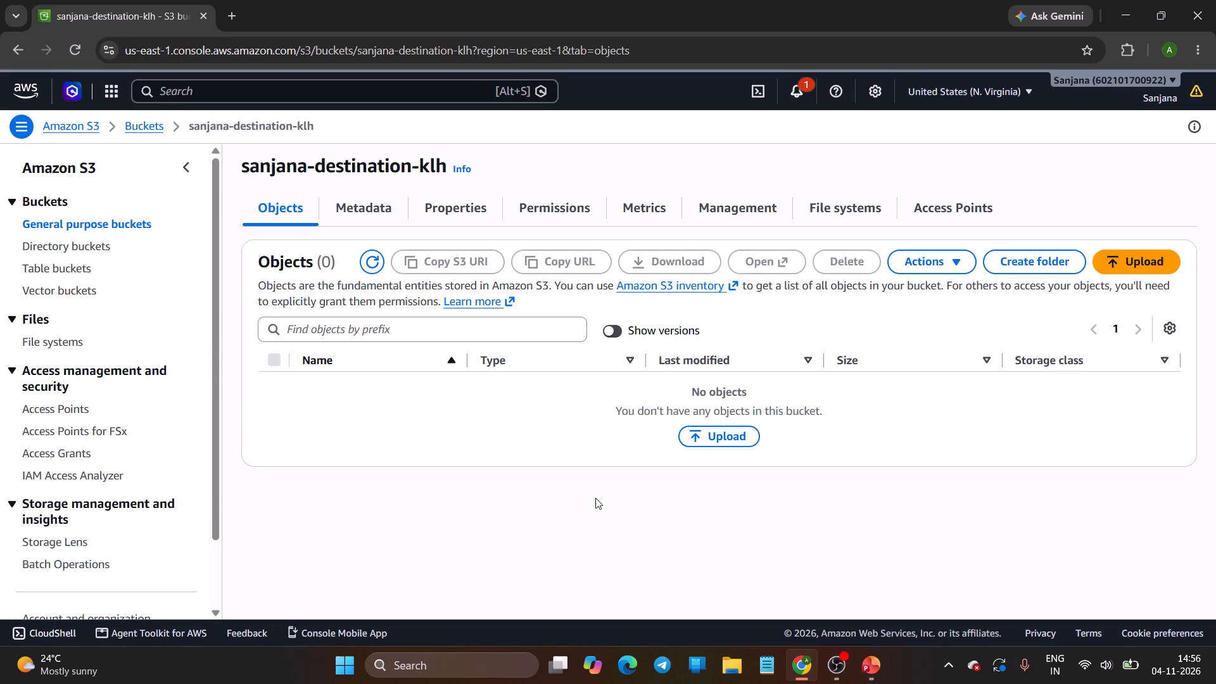
pyautogui.click(78, 51)
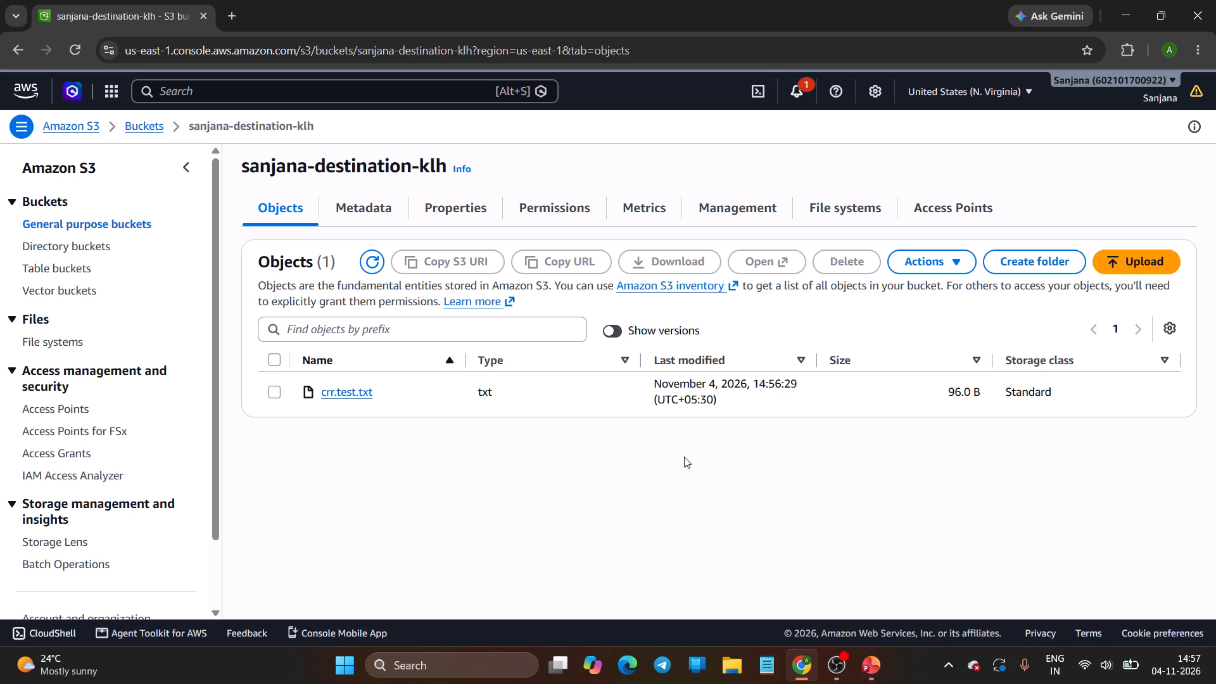
pyautogui.click(135, 123)
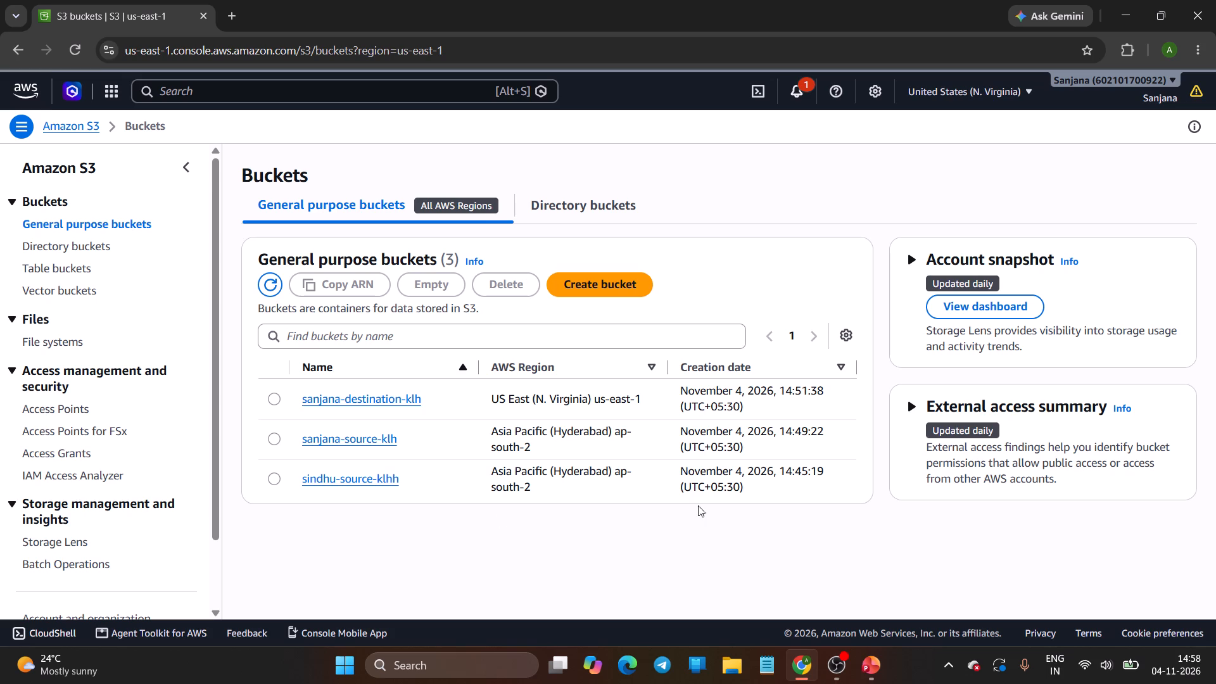
# Switch to OBS Studio and stop the presentation recording.
pyautogui.click(836, 673)
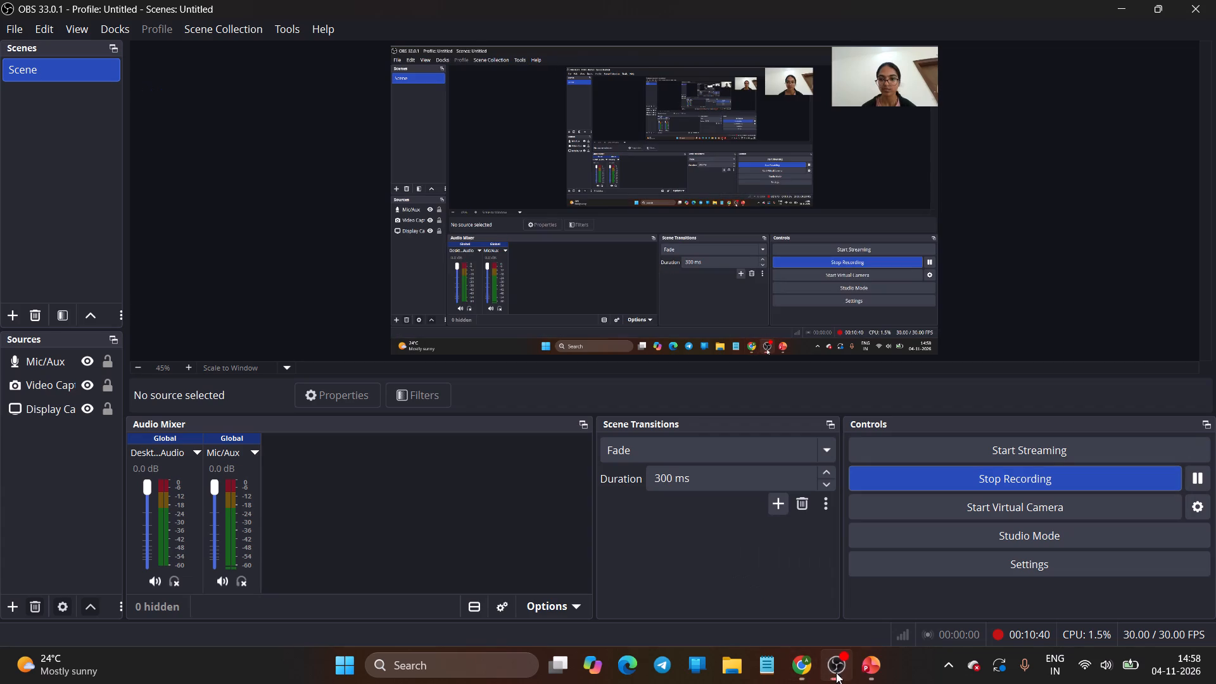
pyautogui.click(1064, 474)
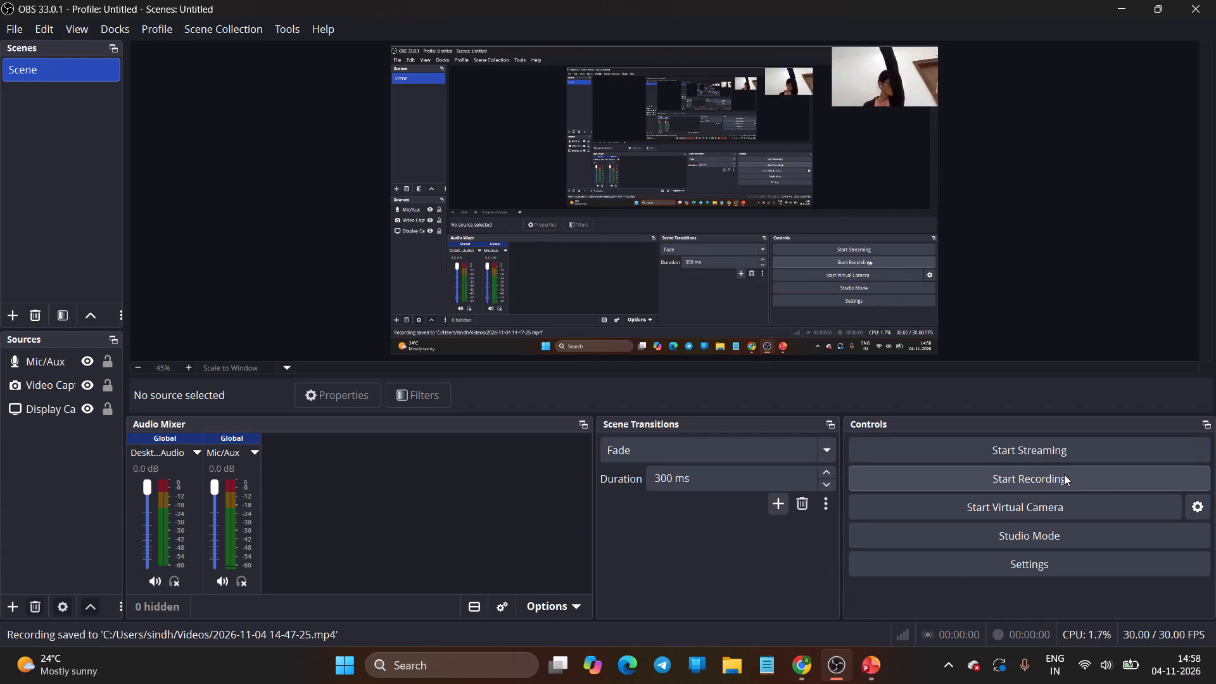
pyautogui.click(728, 666)
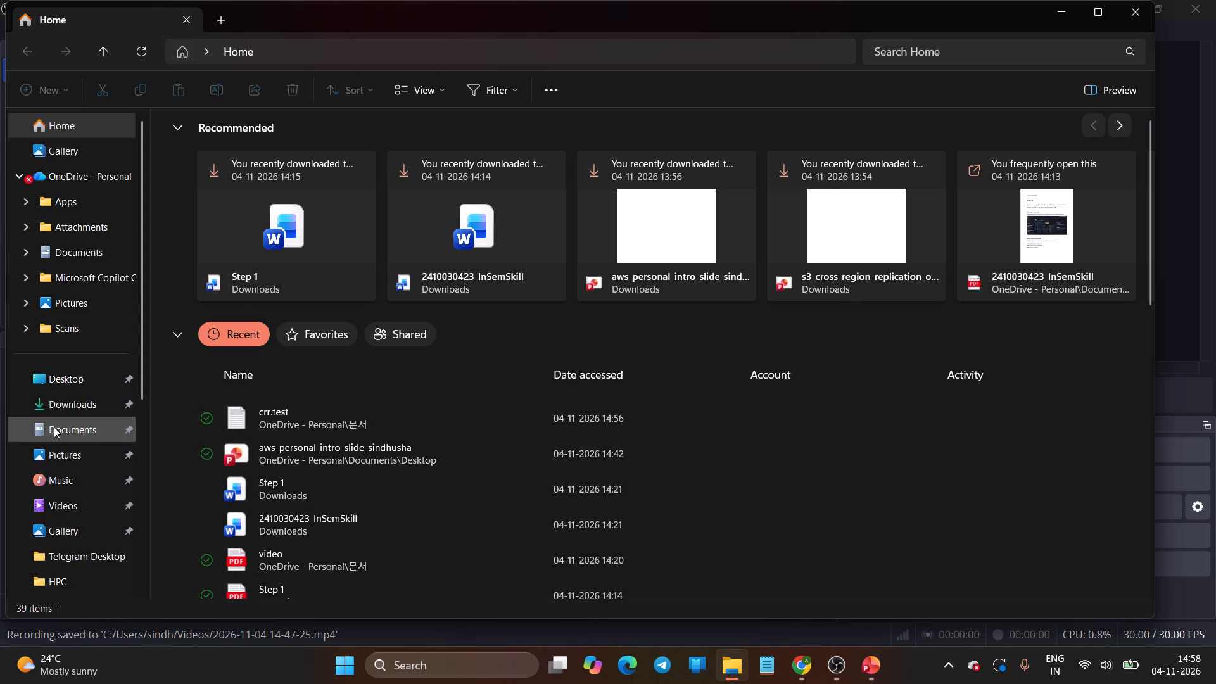
pyautogui.click(74, 500)
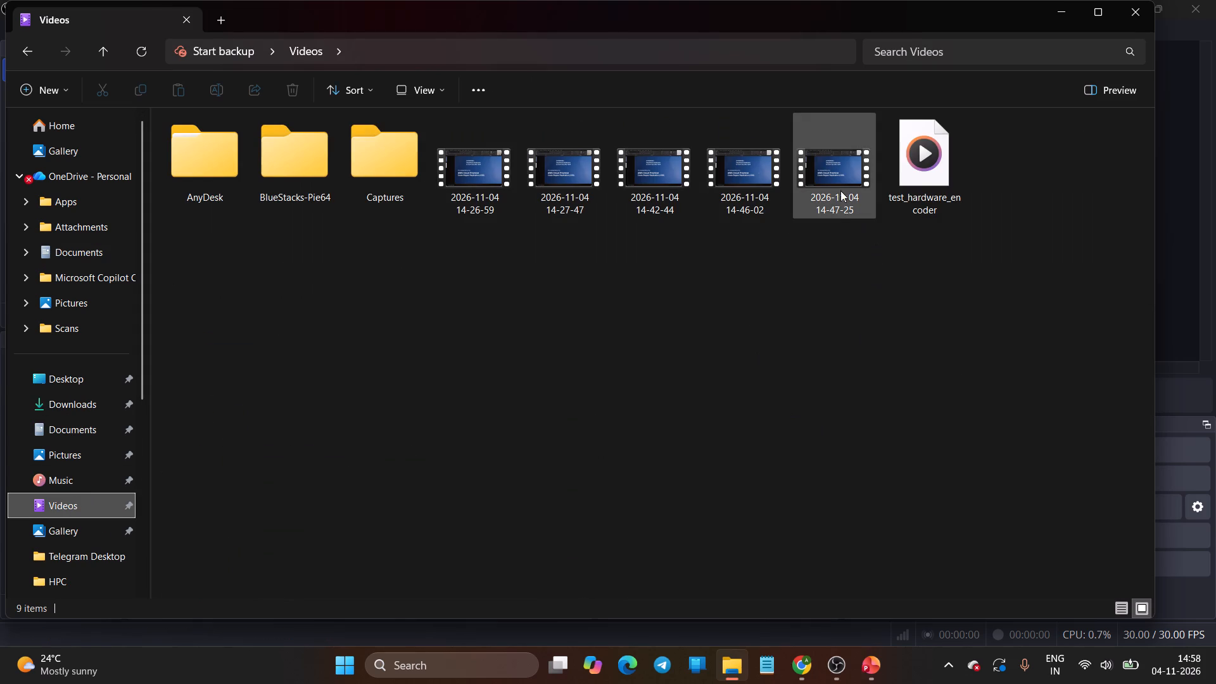
pyautogui.doubleClick(837, 186)
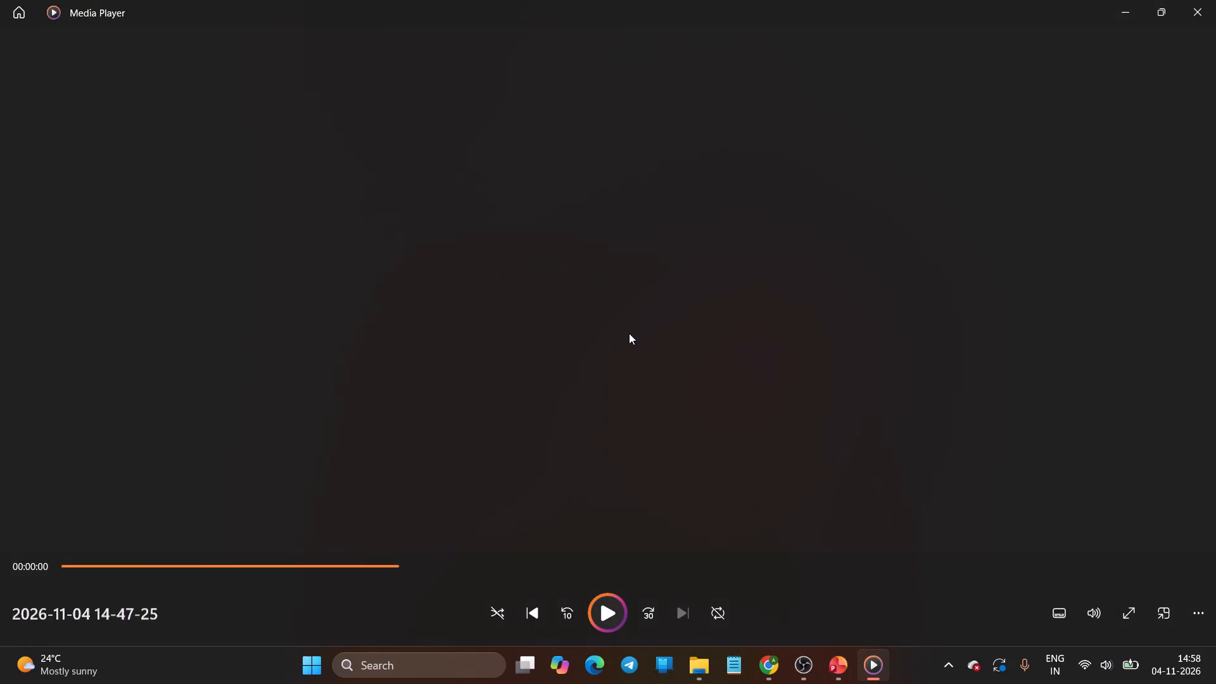
pyautogui.click(578, 353)
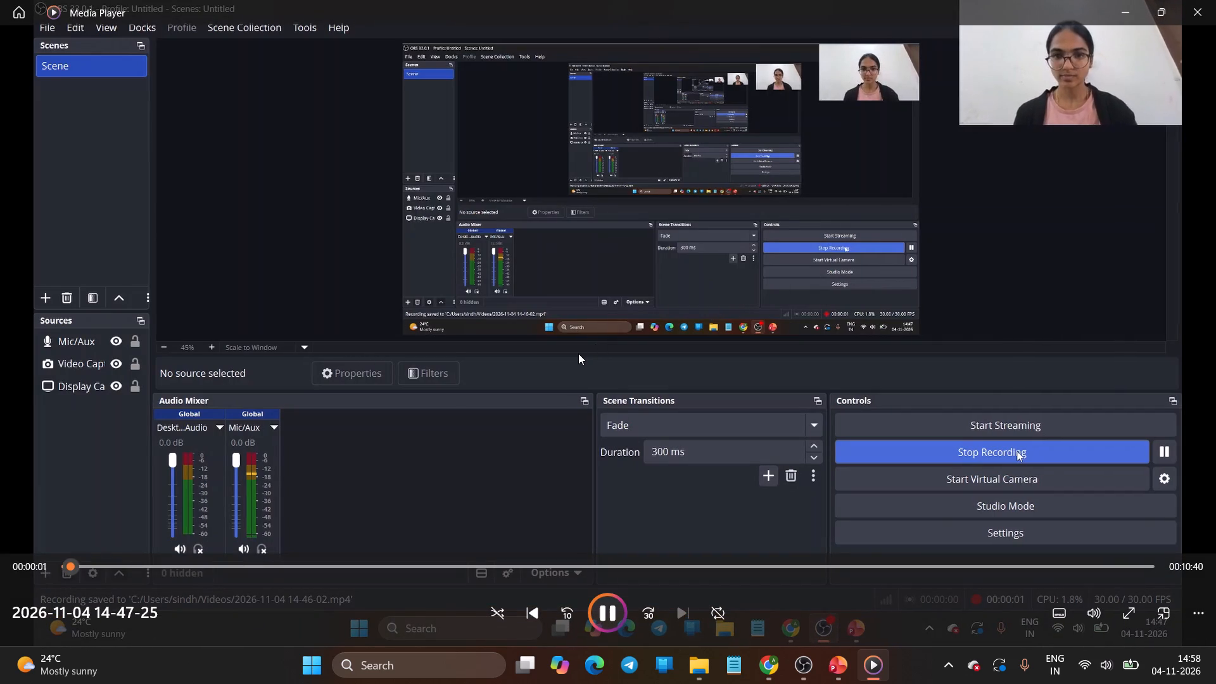
pyautogui.click(578, 353)
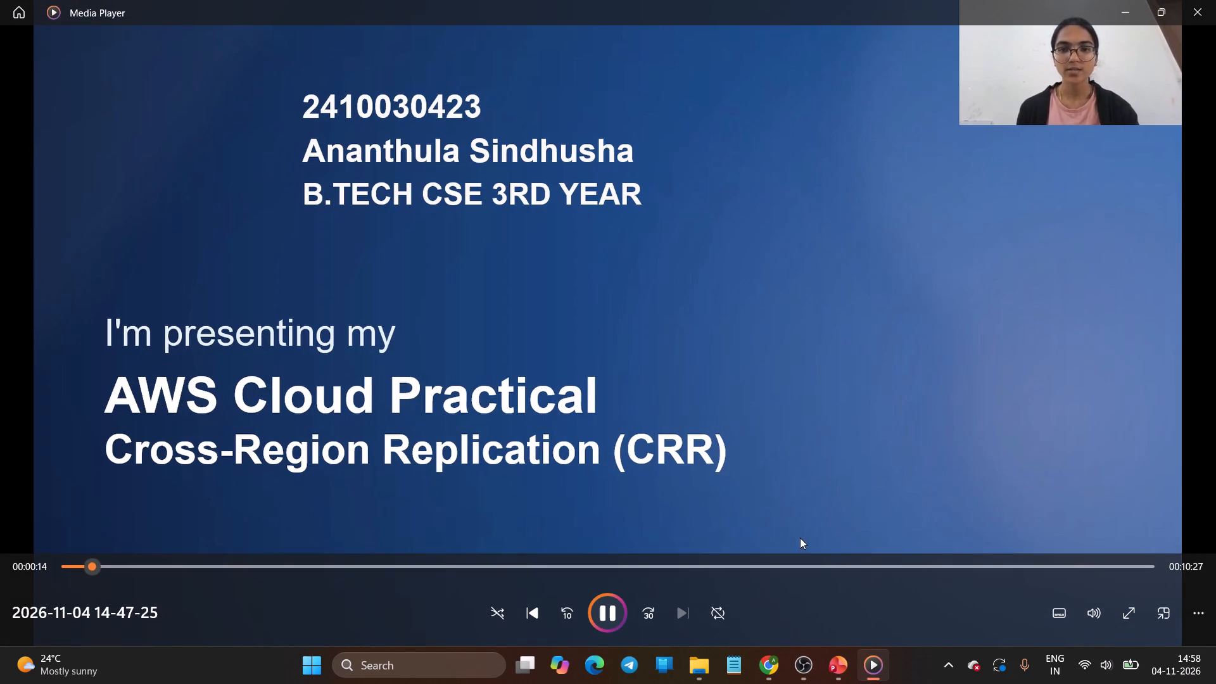
pyautogui.click(832, 560)
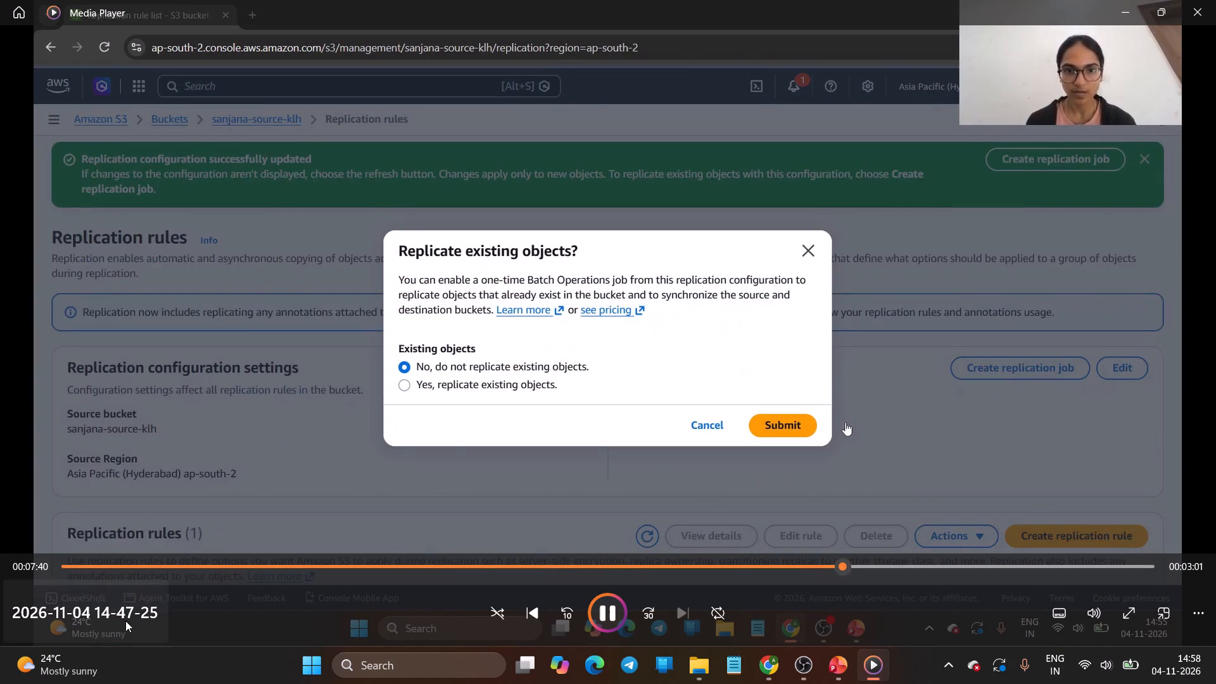
pyautogui.click(78, 565)
pyautogui.moveTo(69, 565); pyautogui.dragTo(34, 562)
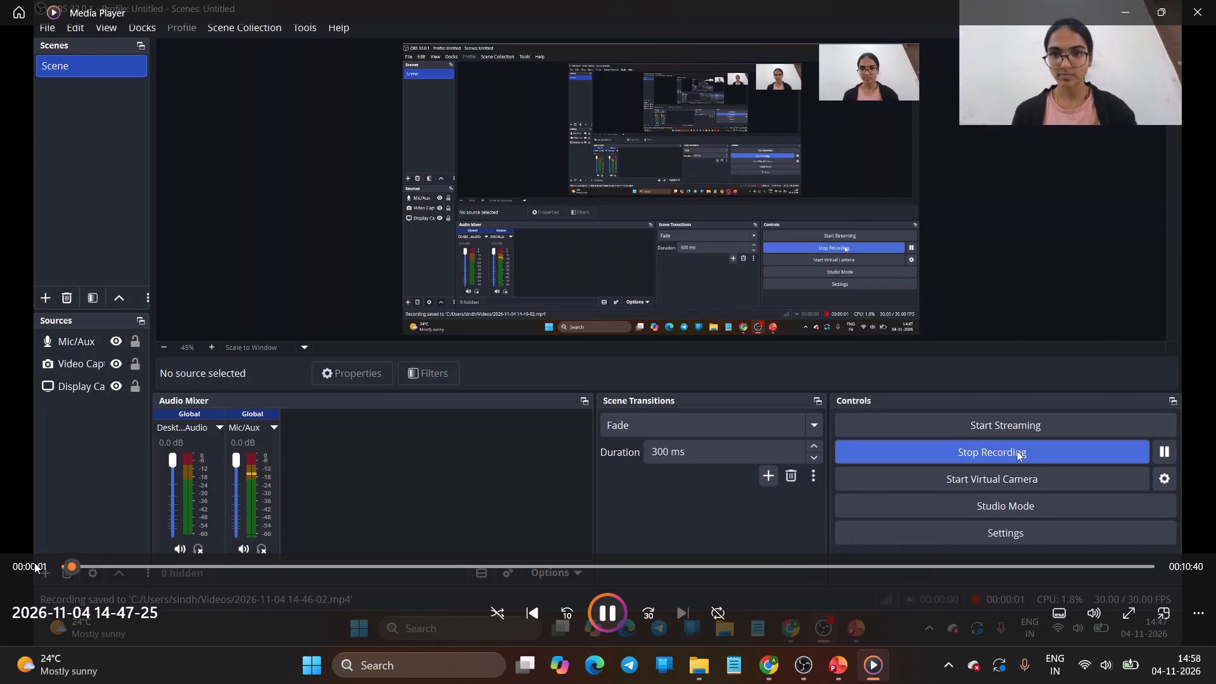
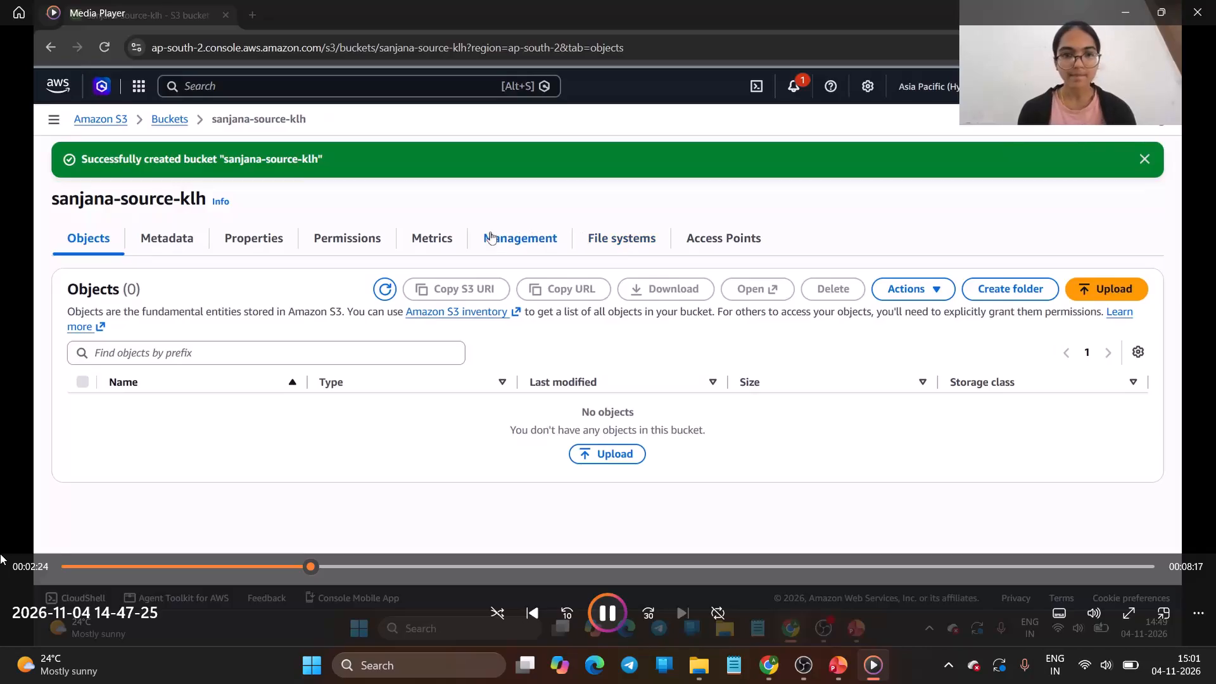
pyautogui.press('Escape')
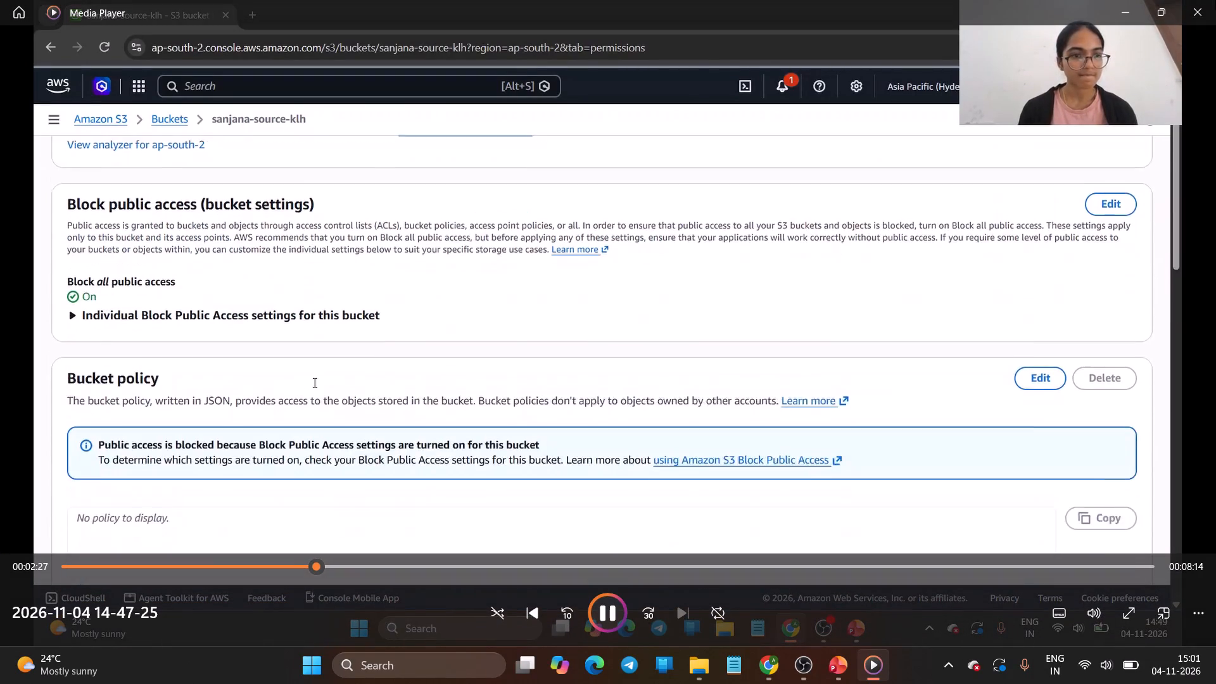
pyautogui.click(1215, 0)
# Delete the older 2026-11-04 recordings 14-46-02, 14-42-44, 14-27-47 and 14-26-59 from the Videos folder.
pyautogui.click(733, 199)
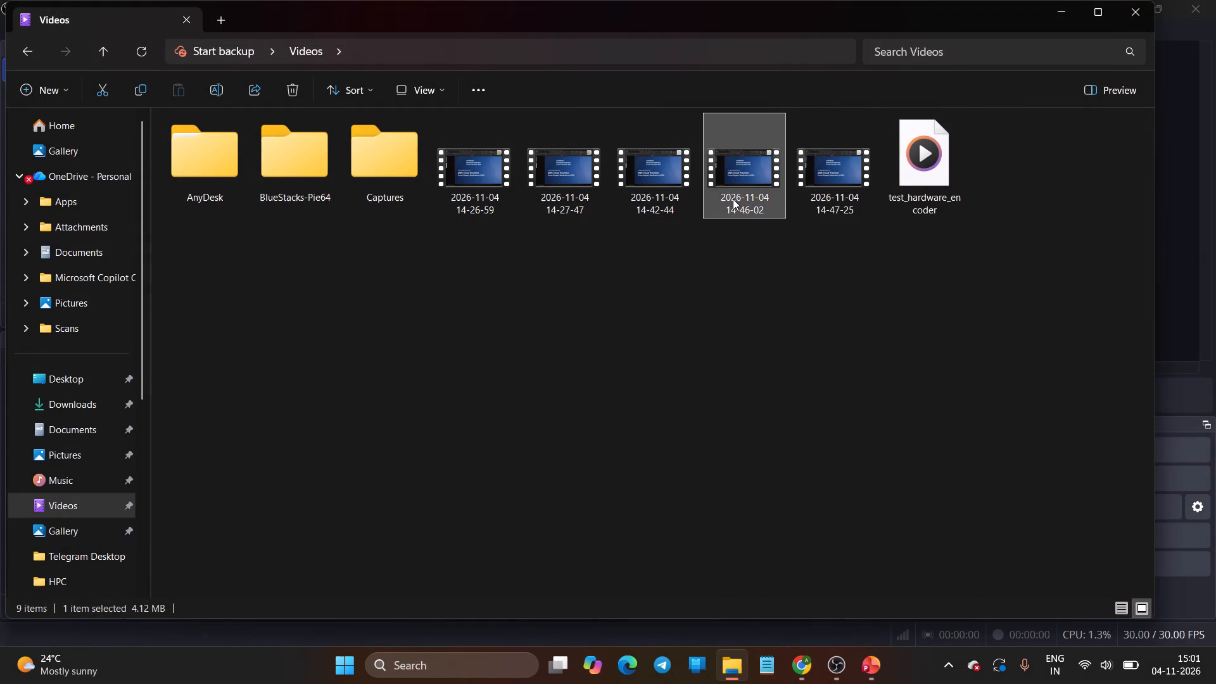
pyautogui.click(298, 88)
pyautogui.click(645, 167)
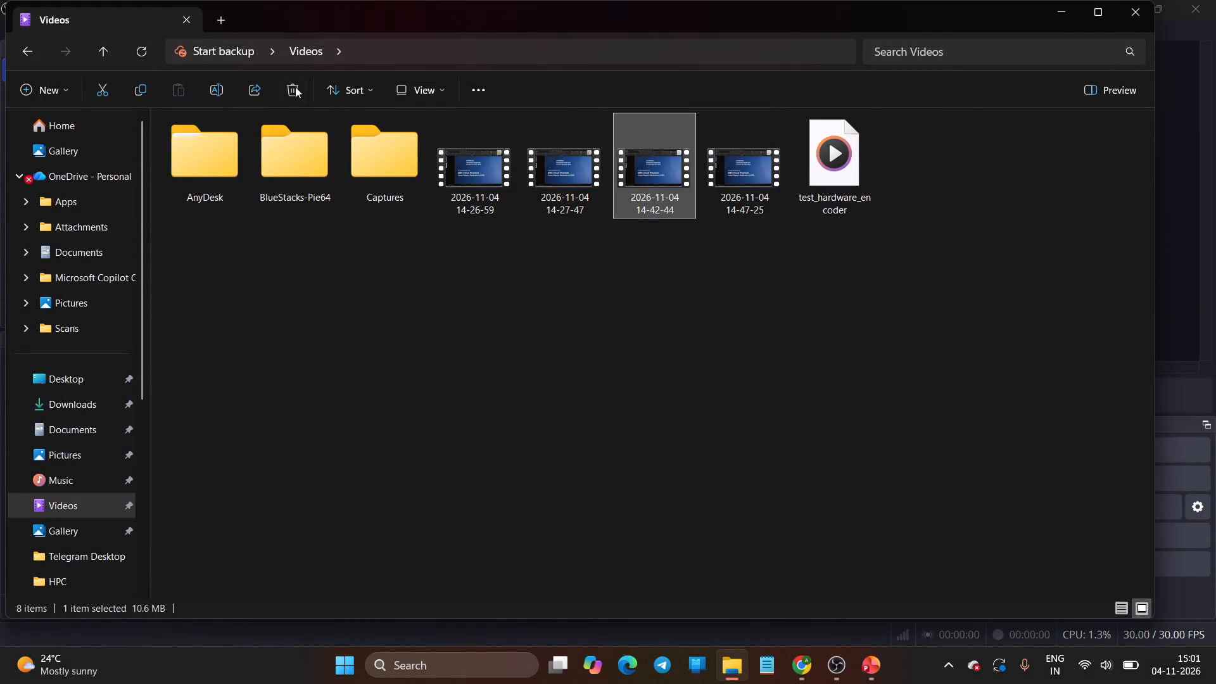
pyautogui.click(291, 85)
pyautogui.click(528, 142)
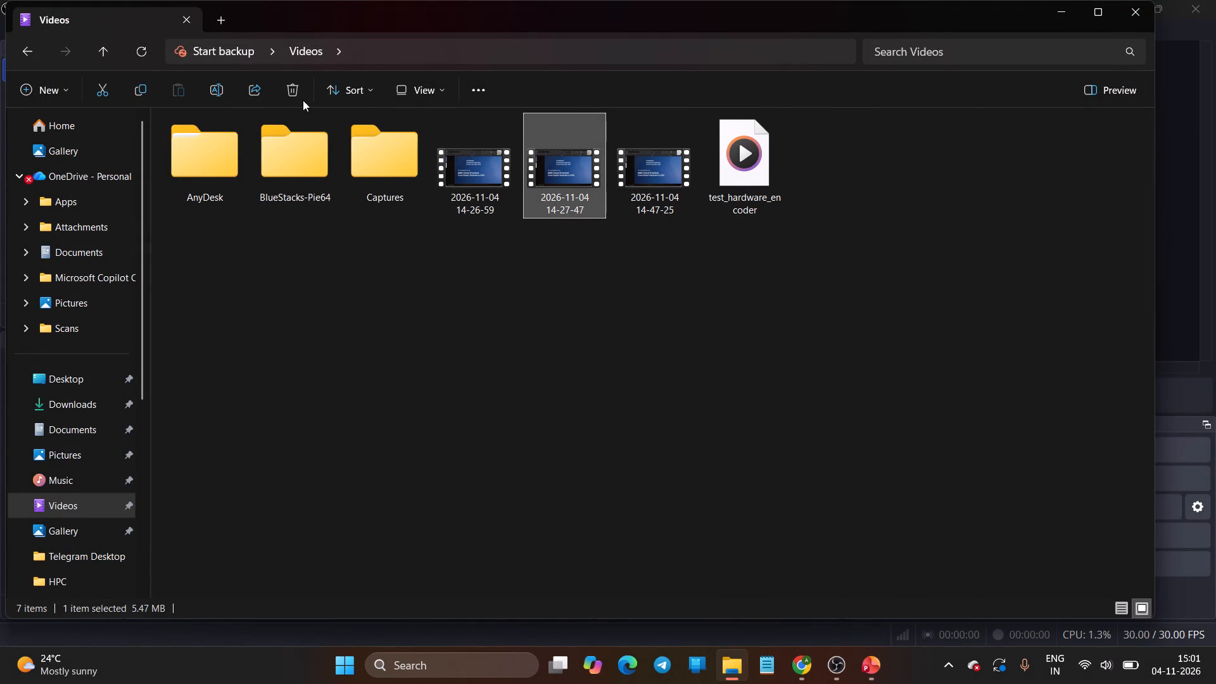
pyautogui.click(300, 96)
pyautogui.click(470, 165)
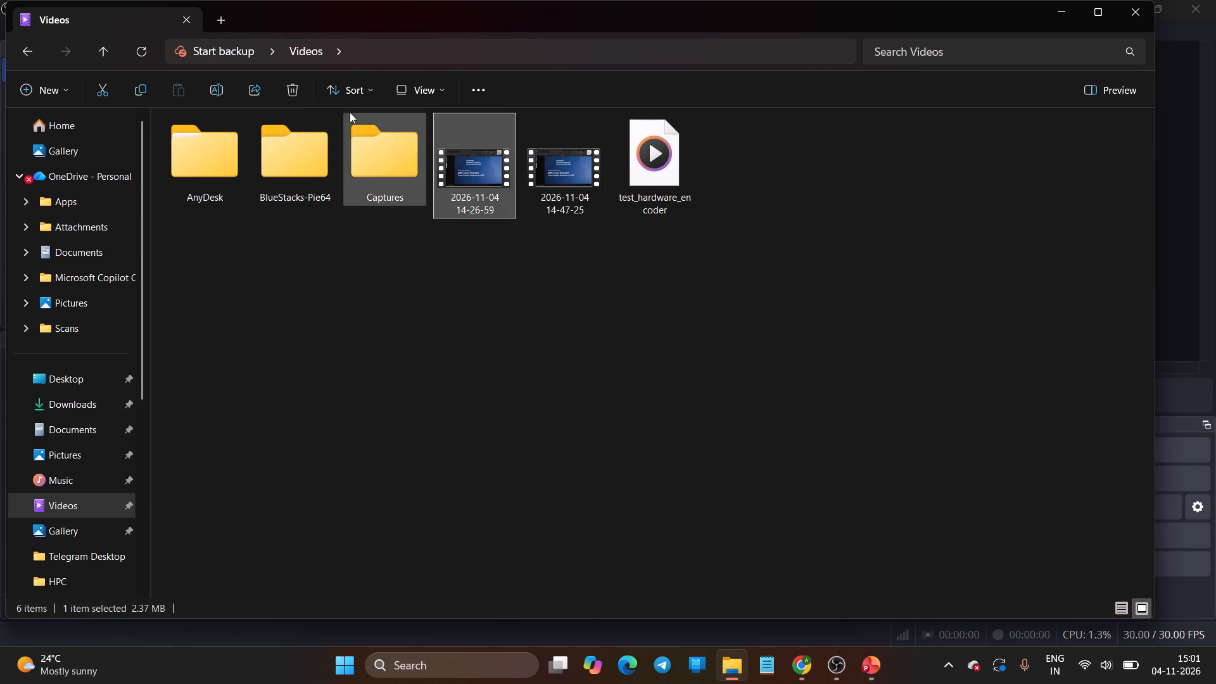
pyautogui.click(296, 87)
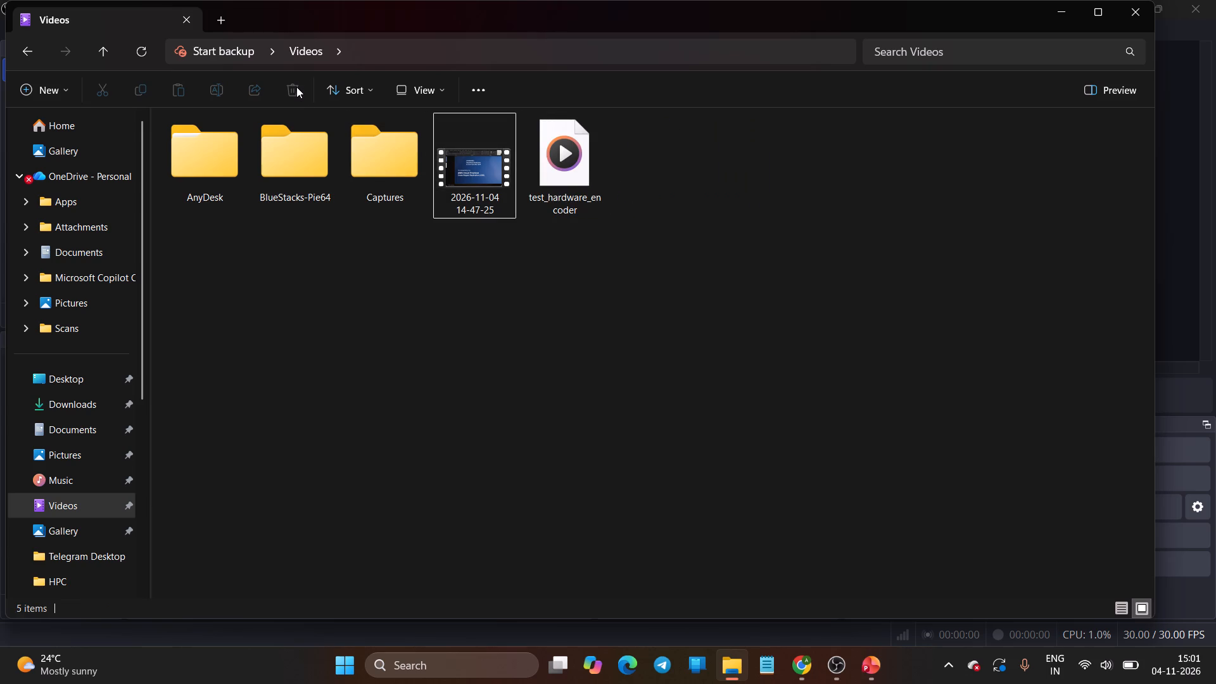